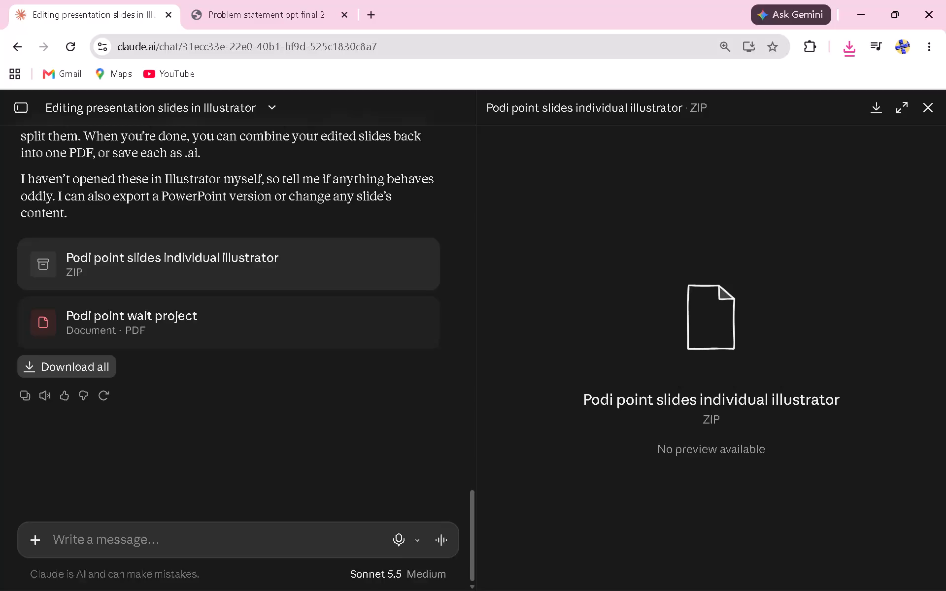
Open Creative Cloud Desktop.
left_click(304, 230)
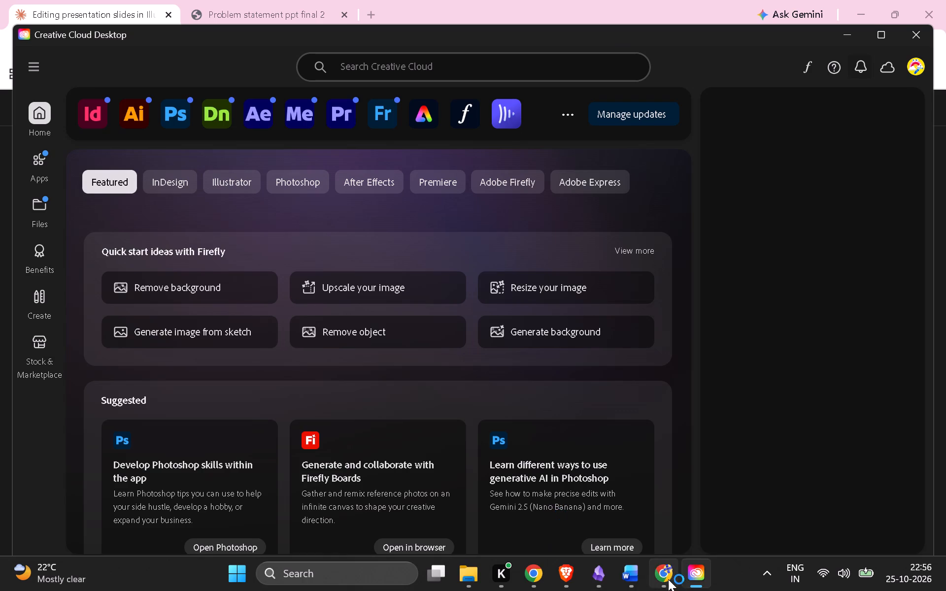
Switch to Microsoft Word and close its open document windows.
left_click(631, 582)
left_click(907, 10)
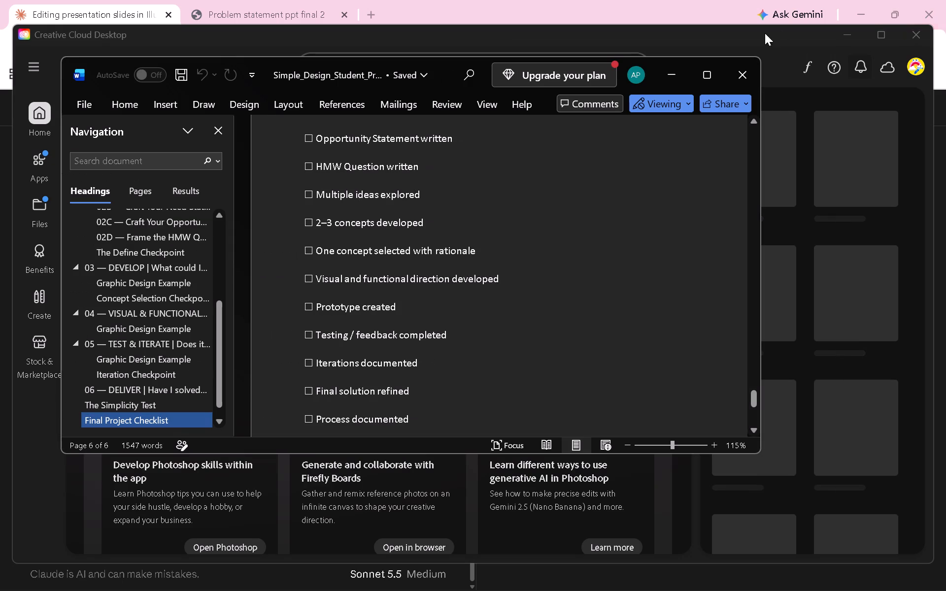
left_click(745, 73)
Launch Illustrator from Creative Cloud and minimize the Creative Cloud window.
left_click(141, 119)
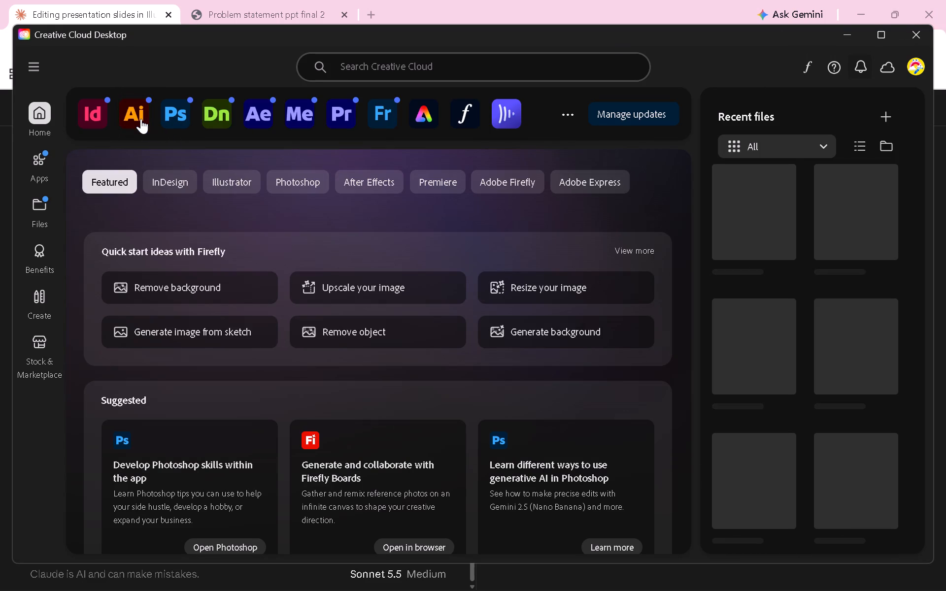
left_click(845, 34)
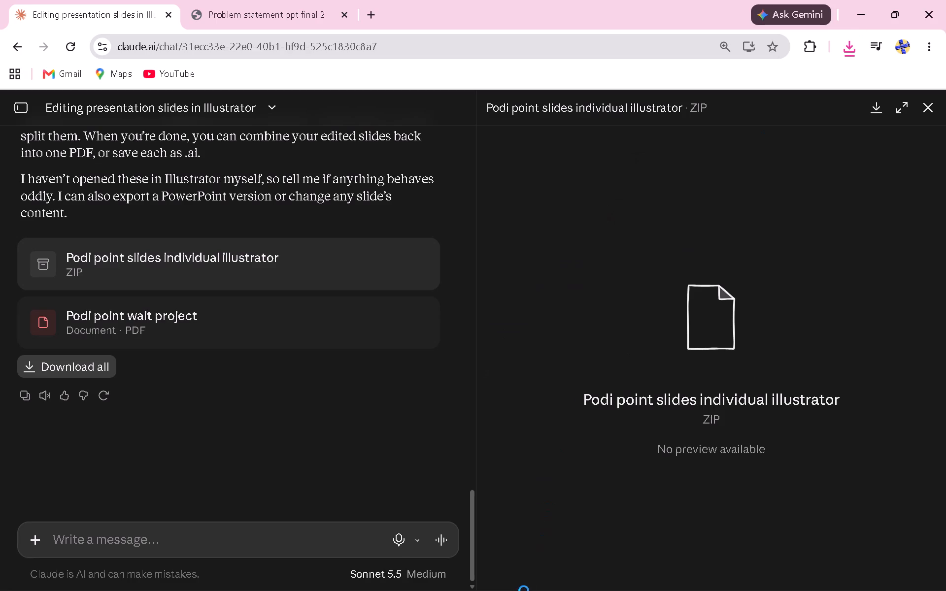
Switch to the Brave browser and close its window.
left_click(601, 577)
left_click(945, 0)
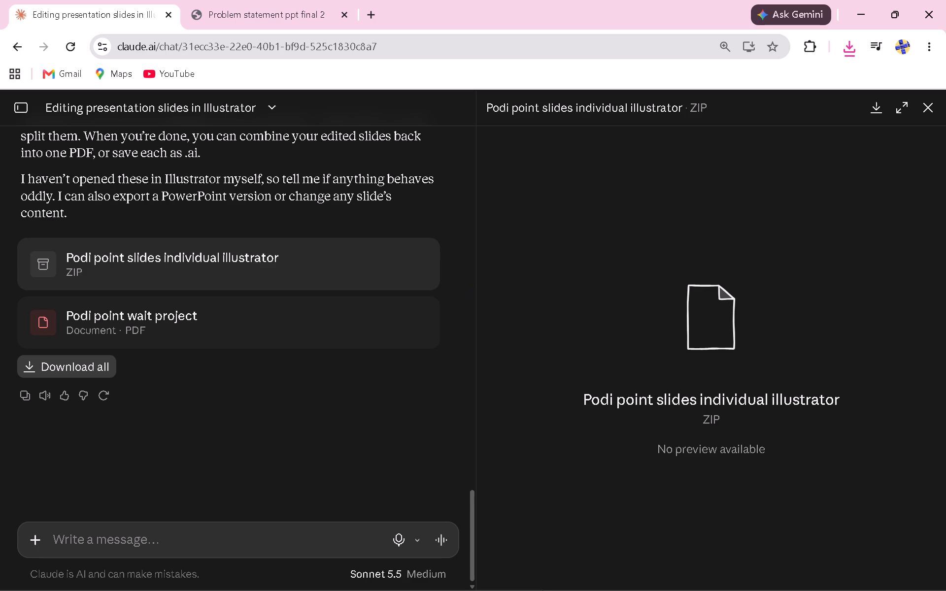
Switch to Illustrator and open the recovered document Problem Statement presentation Final 1.ai.
left_click(678, 575)
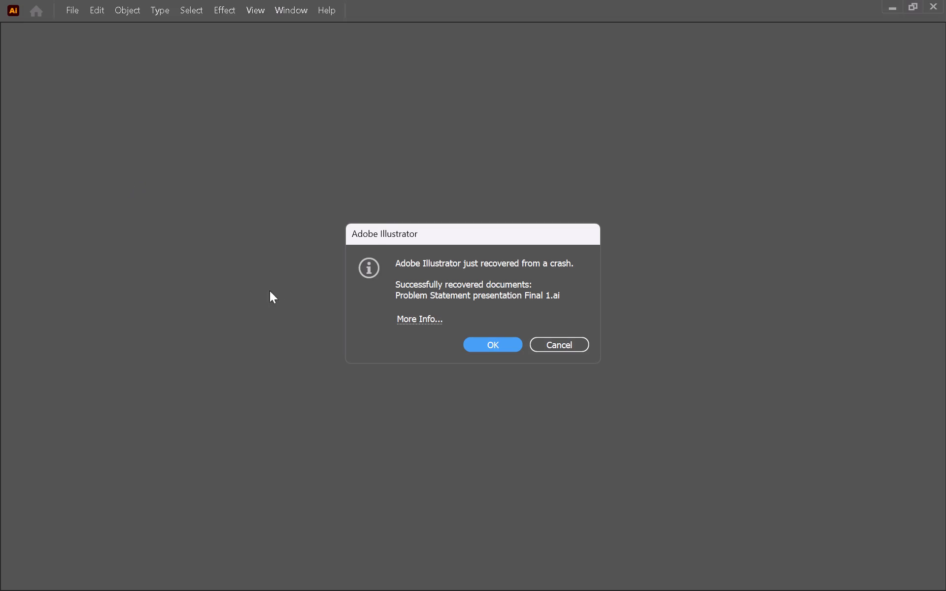
left_click(487, 341)
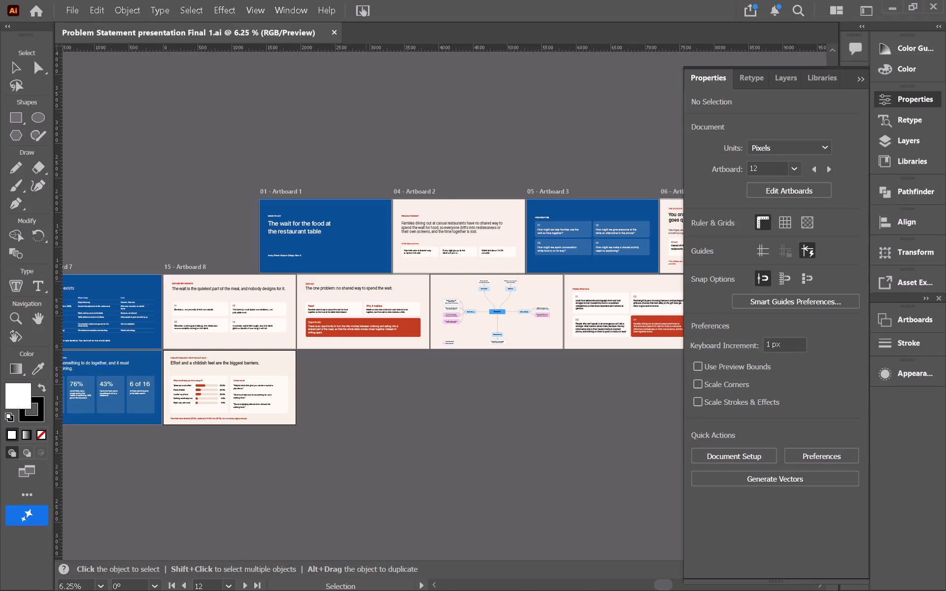
right_click(472, 33)
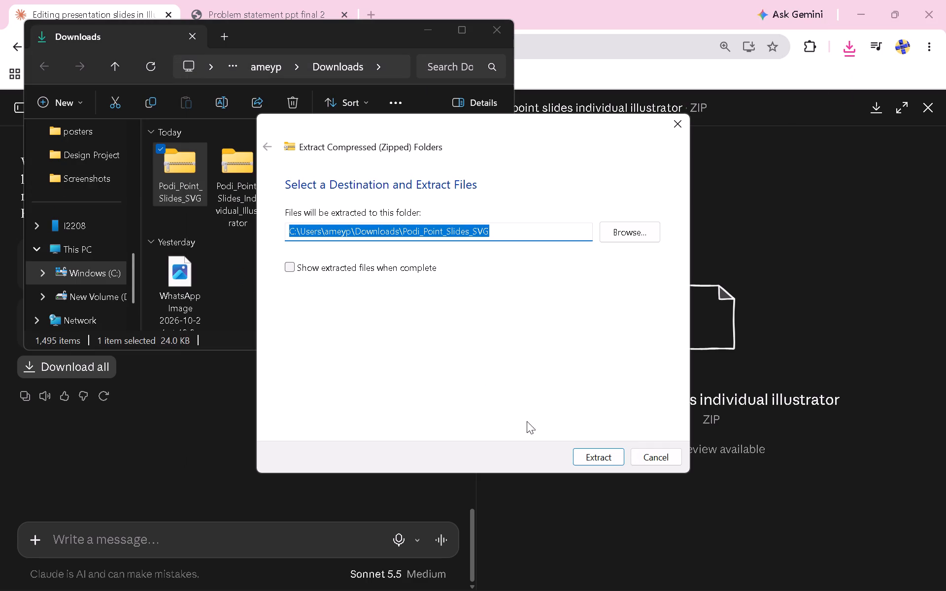
Extract the Podi_Point_Slides_SVG ZIP into a Podi_Point_Slides_SVG folder in Downloads.
left_click(579, 456)
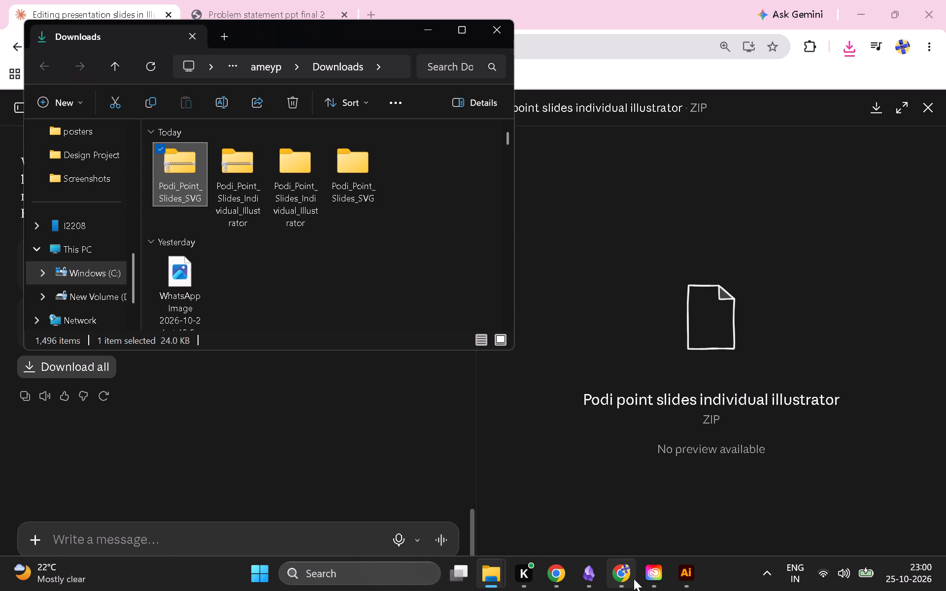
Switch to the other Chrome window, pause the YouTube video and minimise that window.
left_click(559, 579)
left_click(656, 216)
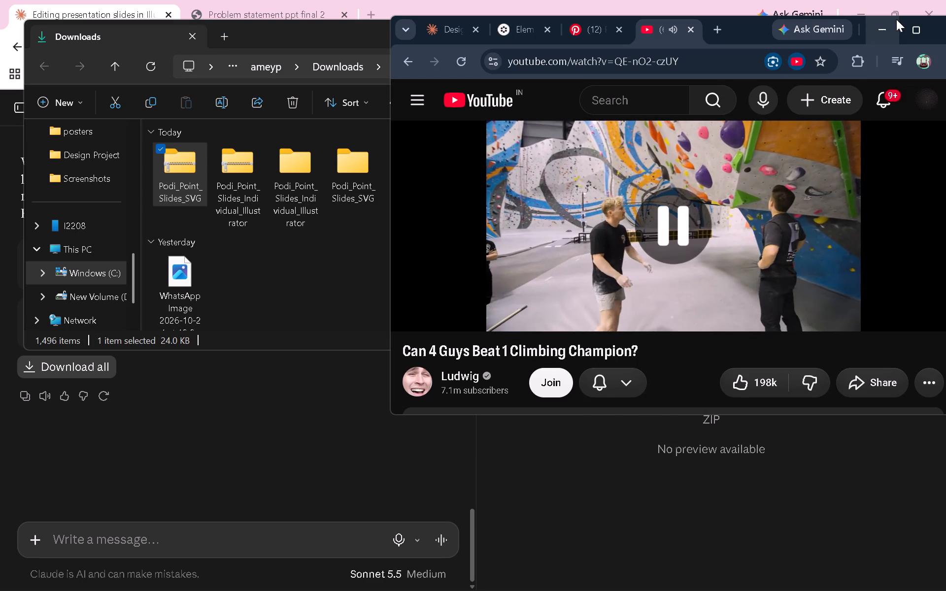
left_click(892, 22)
From the extracted Podi_Point_Slides_SVG folder, open all the slides, Slide_01 to Slide_23, in Illustrator.
double_click(356, 193)
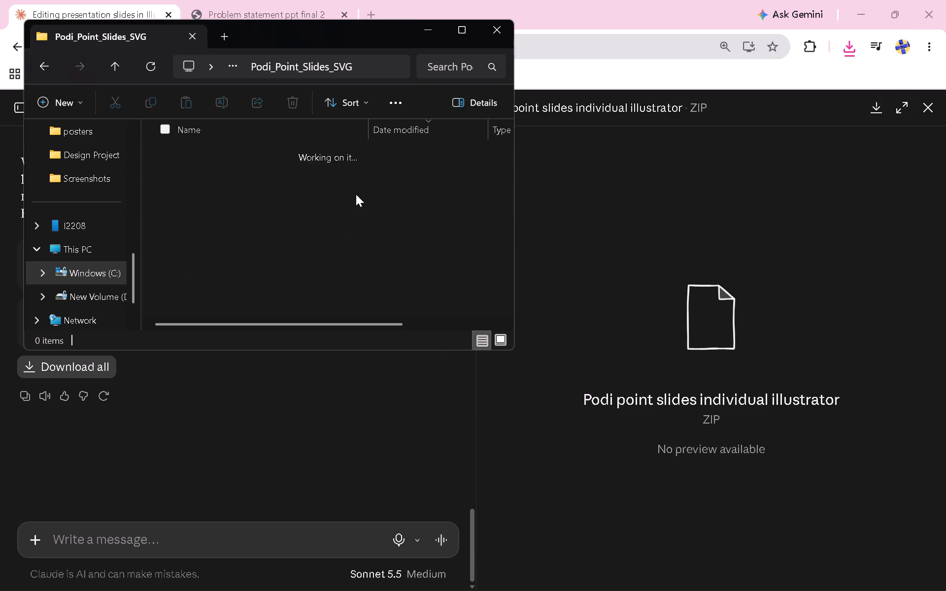
left_click_drag(148, 167, 165, 201)
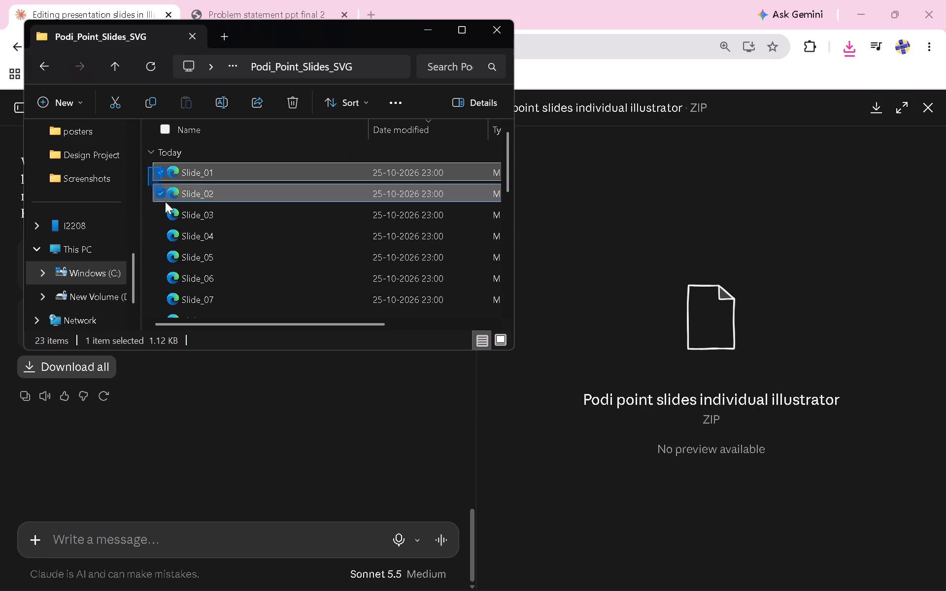
left_click_drag(165, 201, 215, 331)
left_click_drag(259, 198, 621, 573)
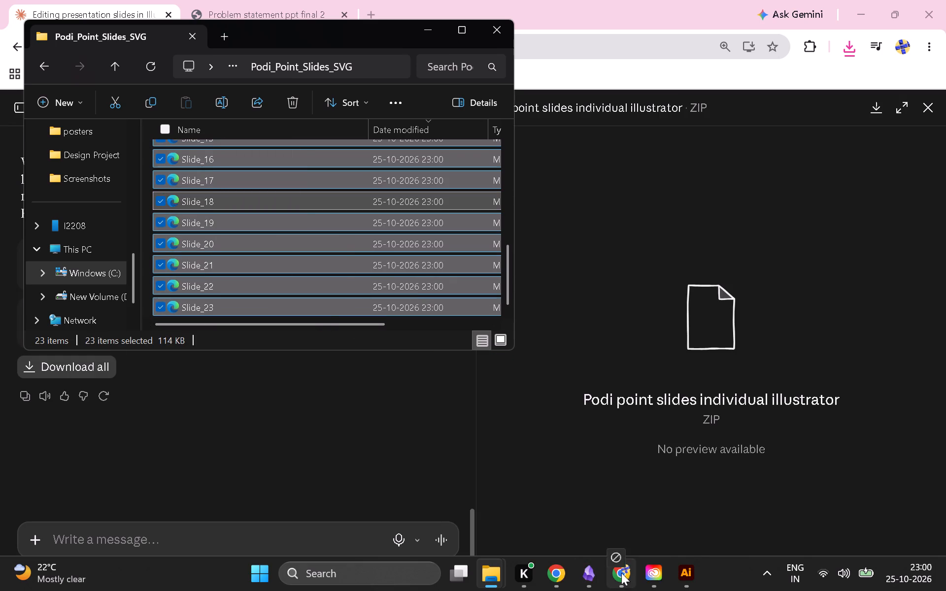
left_click_drag(621, 573, 444, 253)
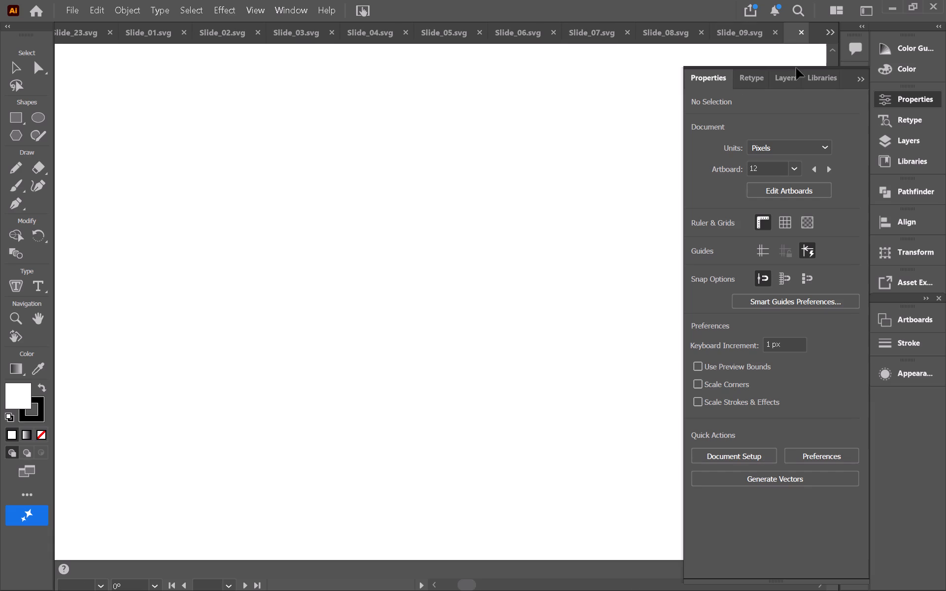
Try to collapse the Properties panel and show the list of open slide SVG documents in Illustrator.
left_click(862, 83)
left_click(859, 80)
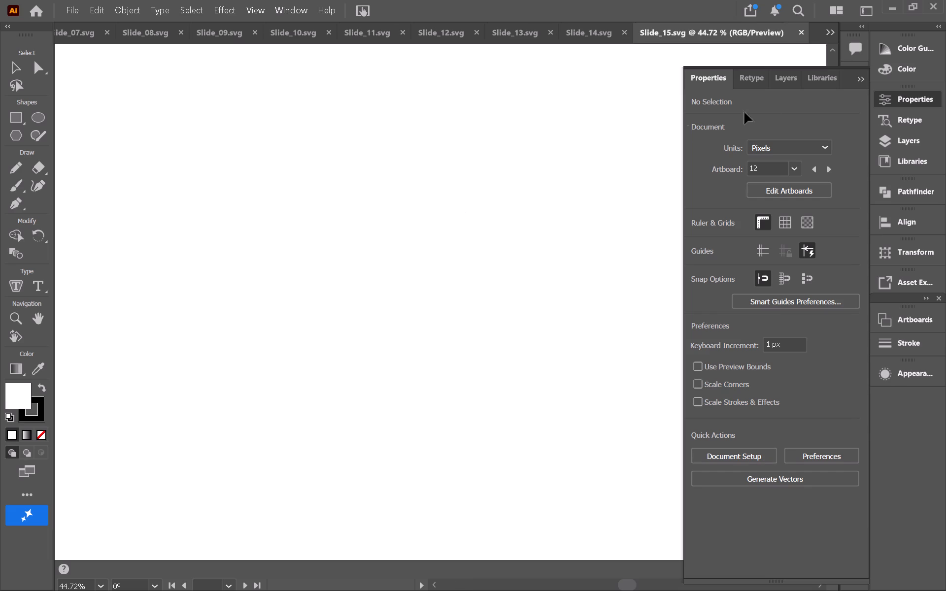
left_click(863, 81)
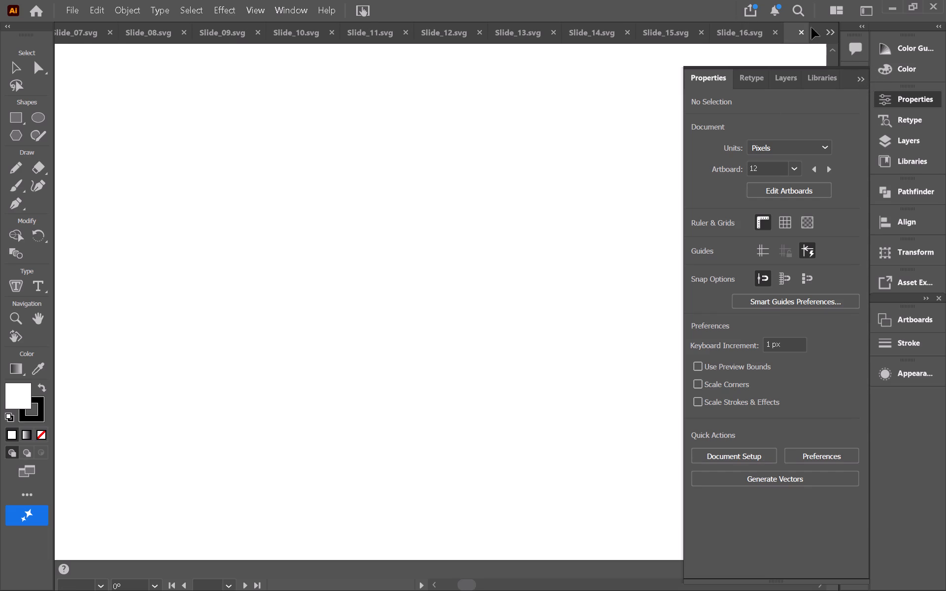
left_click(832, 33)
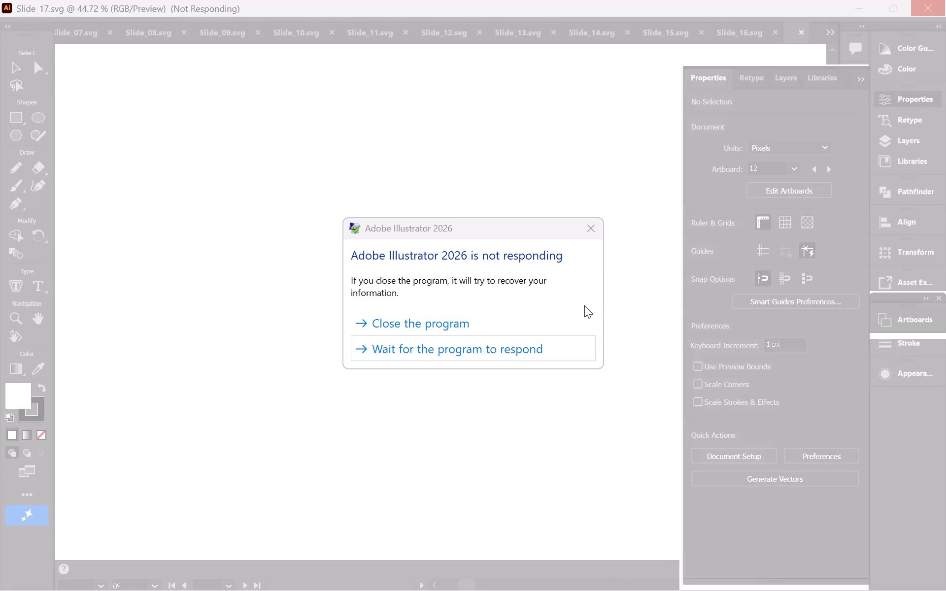
Close the unresponsive Illustrator program and cancel its information recovery.
left_click(520, 317)
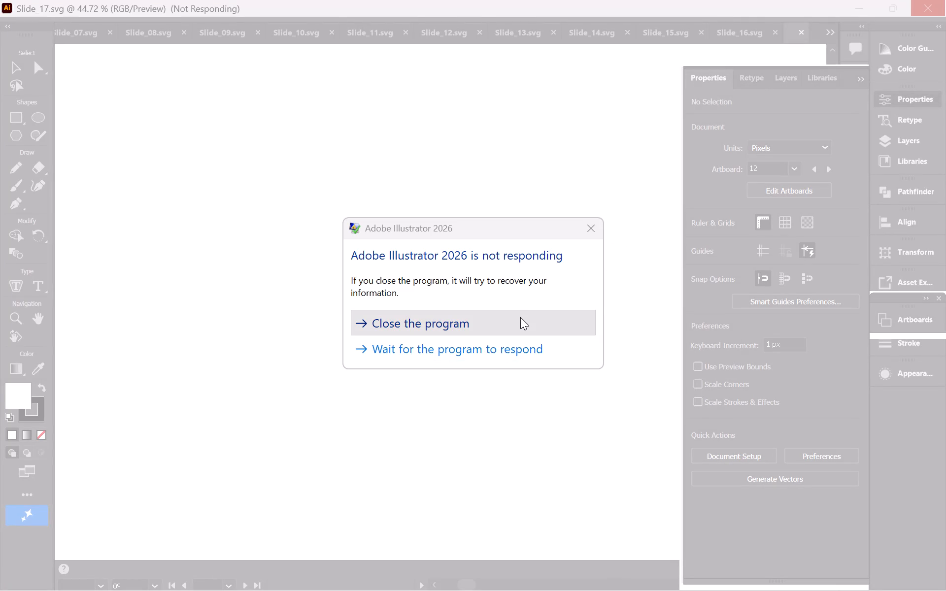
left_click(564, 335)
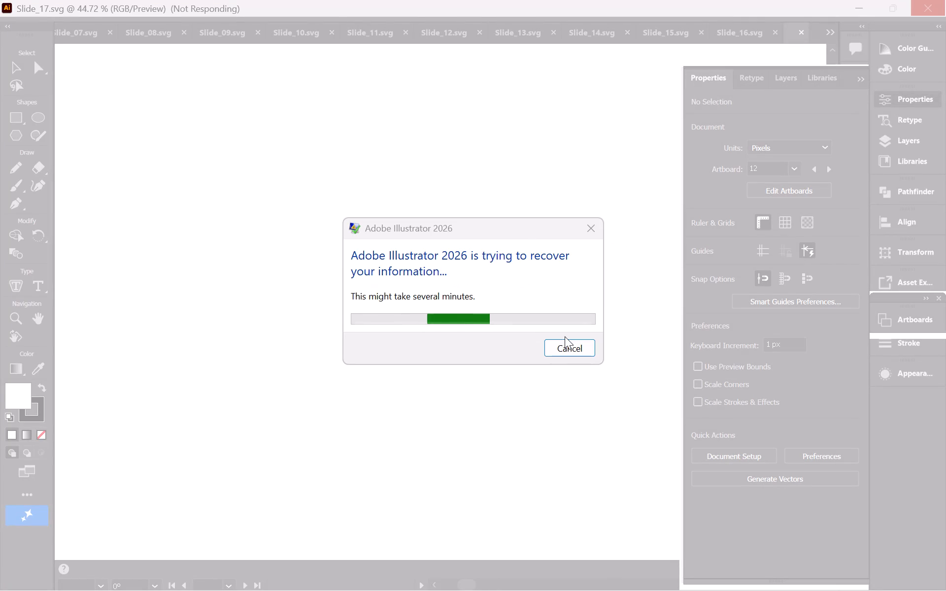
left_click(567, 349)
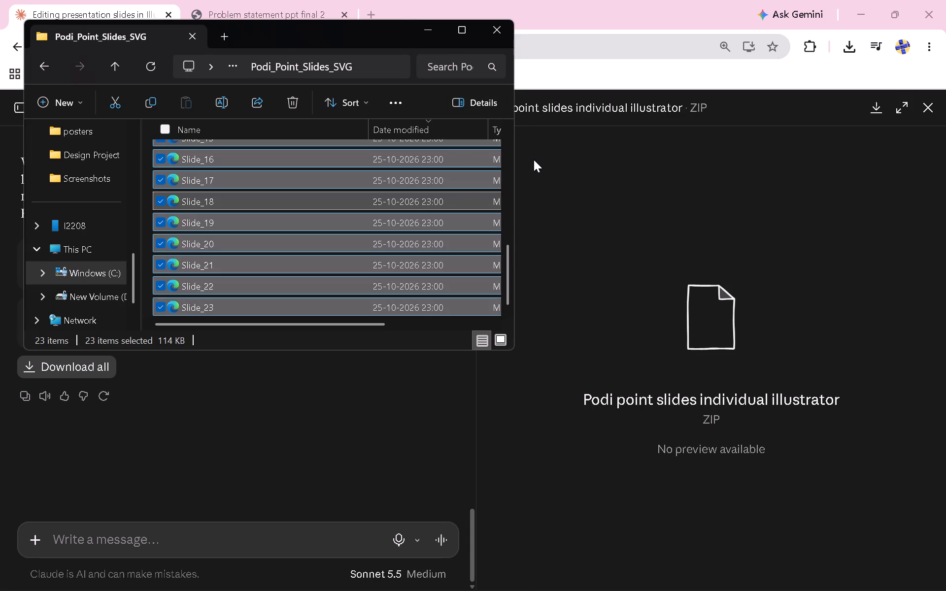
scroll(411, 207, "up", 6)
left_click(389, 153)
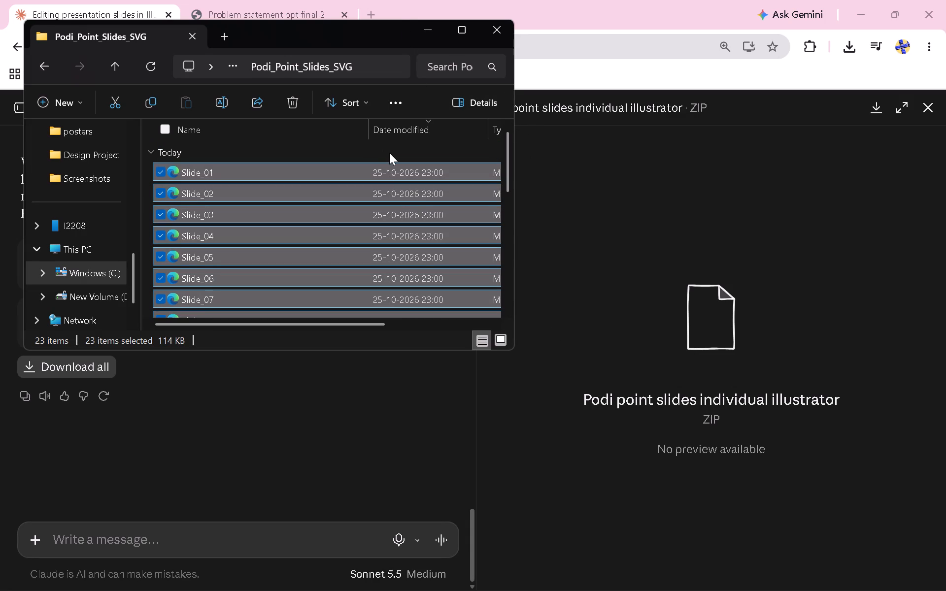
left_click(145, 204)
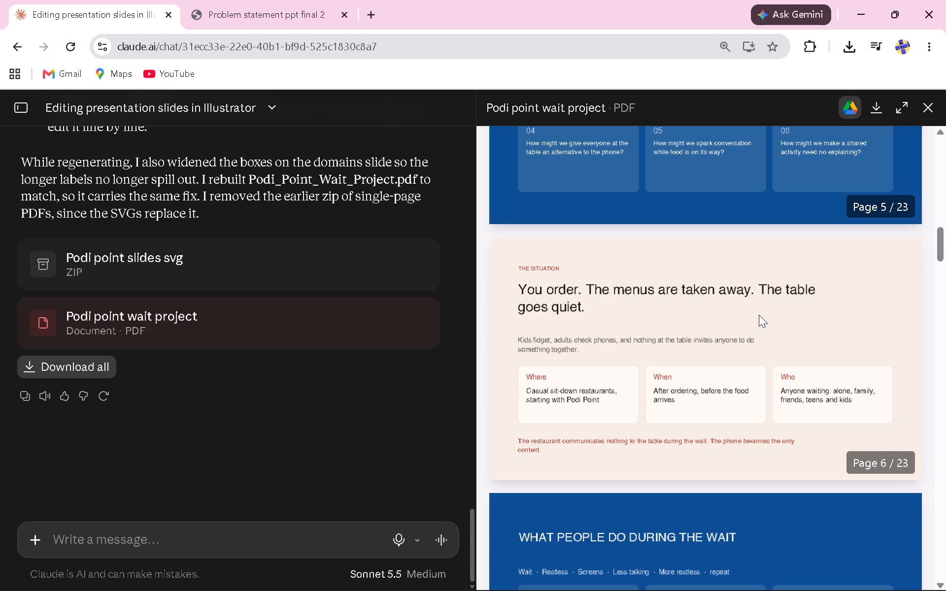
scroll(759, 315, "down", 2)
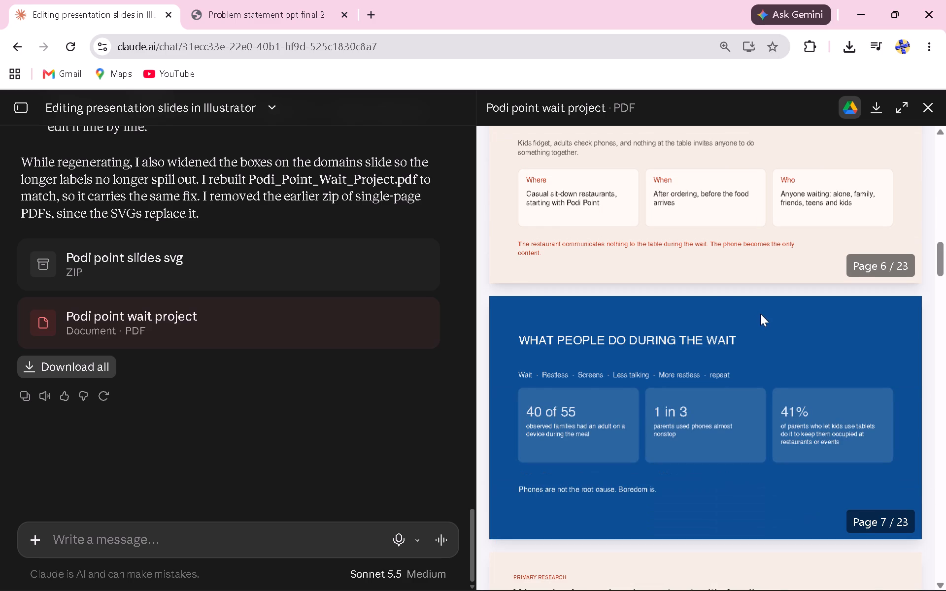
scroll(760, 314, "down", 3)
scroll(760, 314, "up", 1)
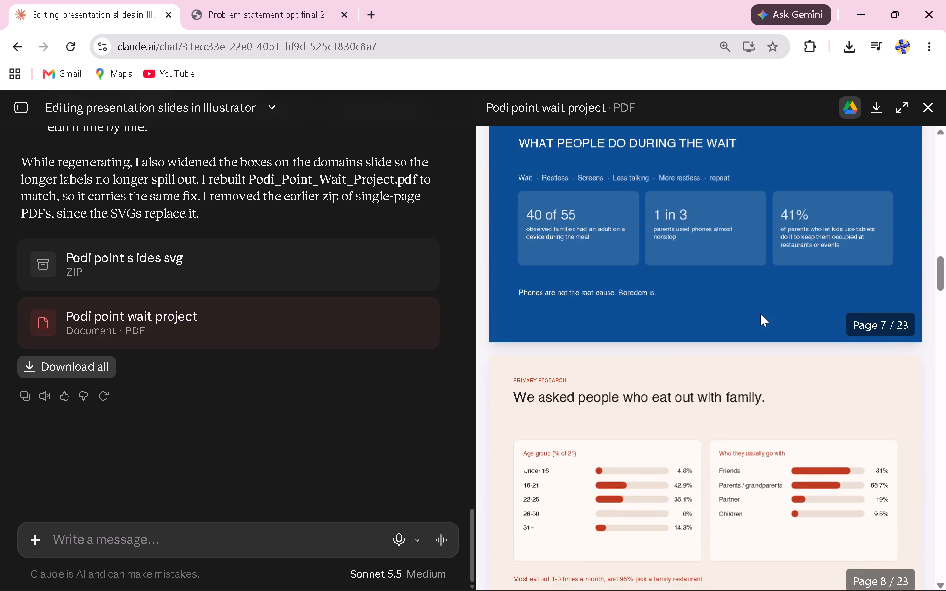
scroll(760, 314, "down", 4)
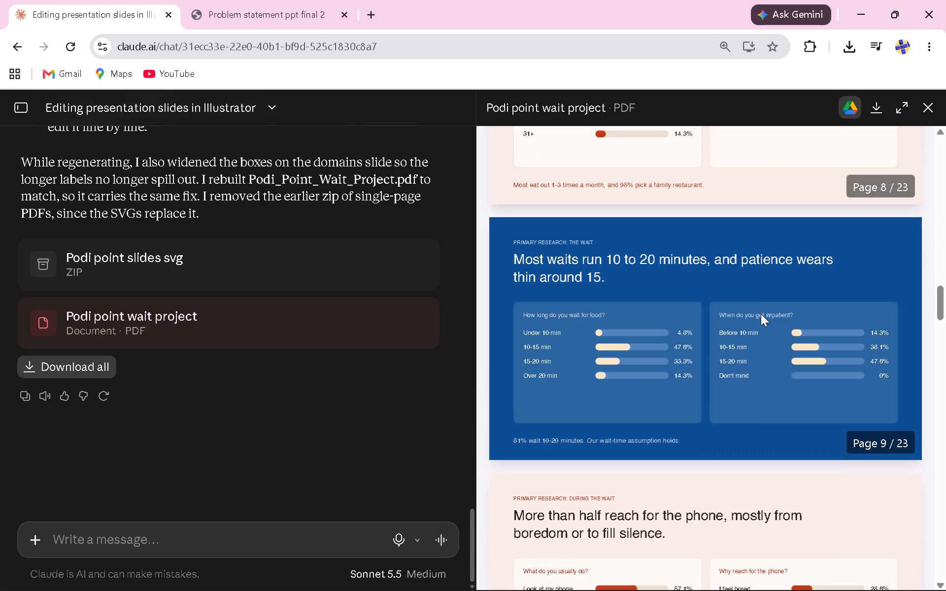
scroll(761, 314, "down", 2)
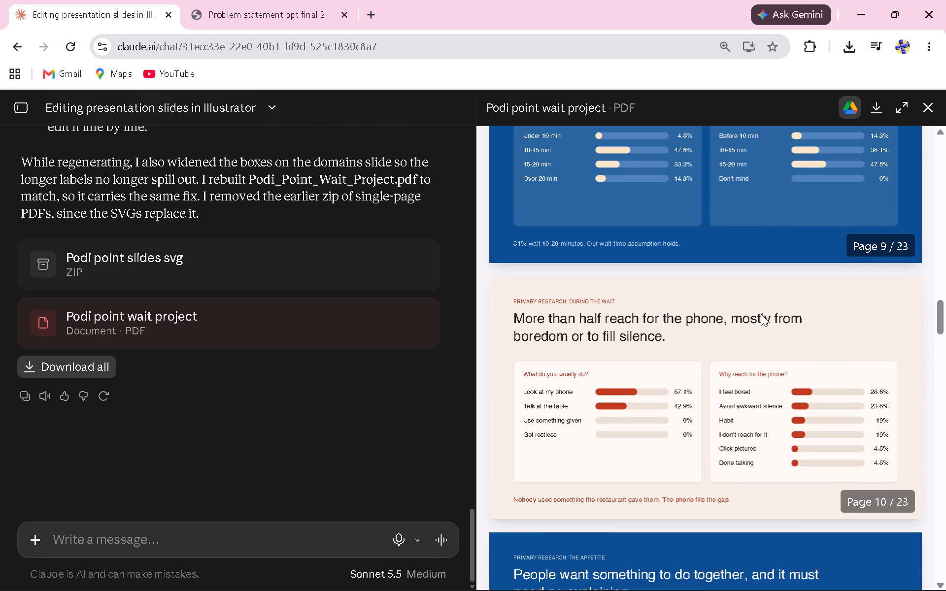
scroll(761, 314, "down", 6)
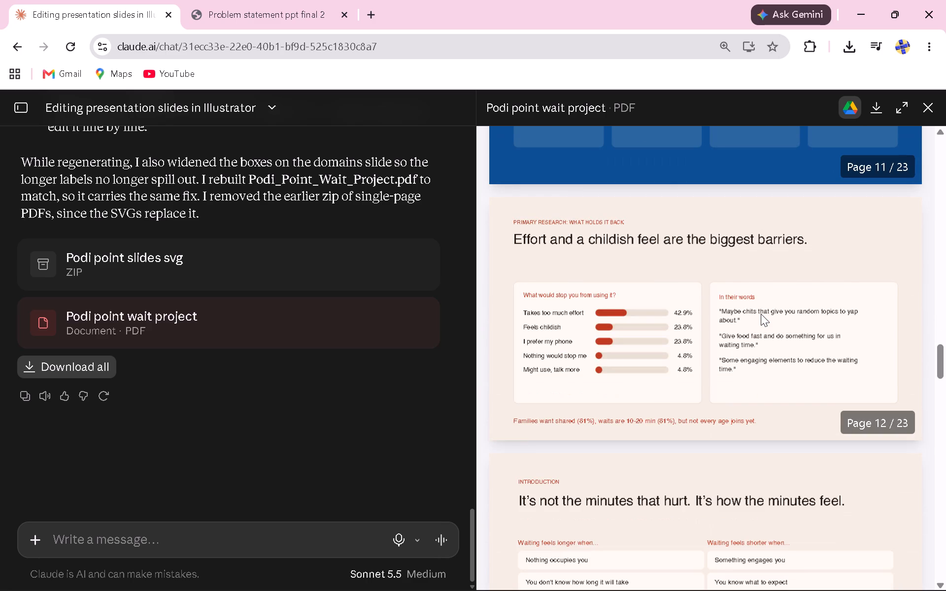
Continue through the PDF from the Introduction slide to the Nine approaches explored slide.
scroll(761, 314, "down", 3)
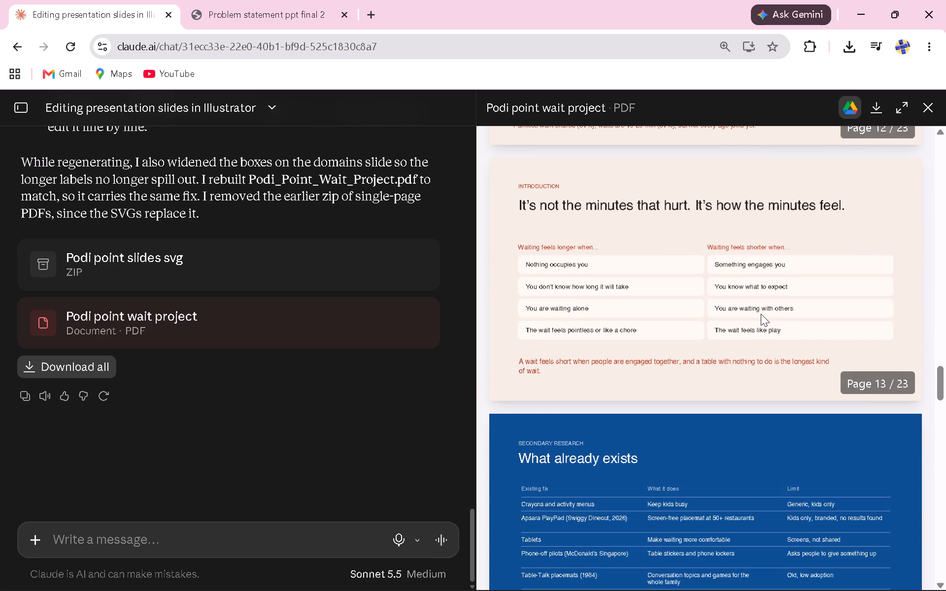
scroll(761, 314, "down", 4)
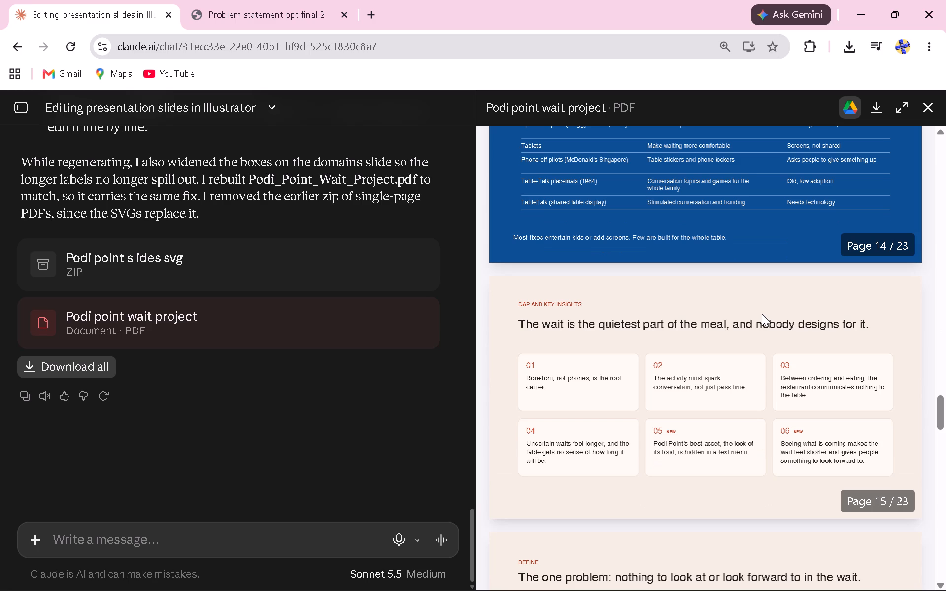
scroll(762, 314, "down", 3)
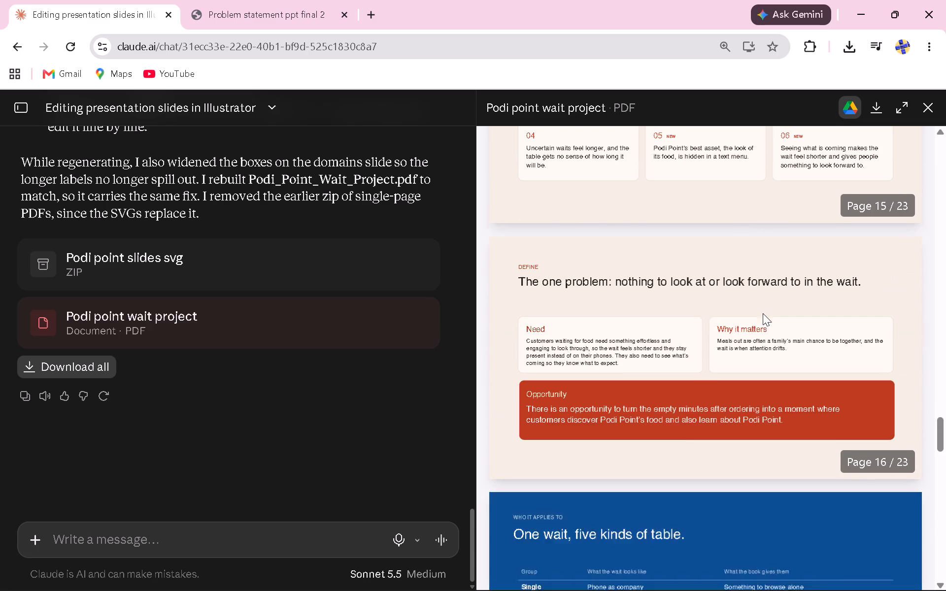
scroll(763, 313, "down", 2)
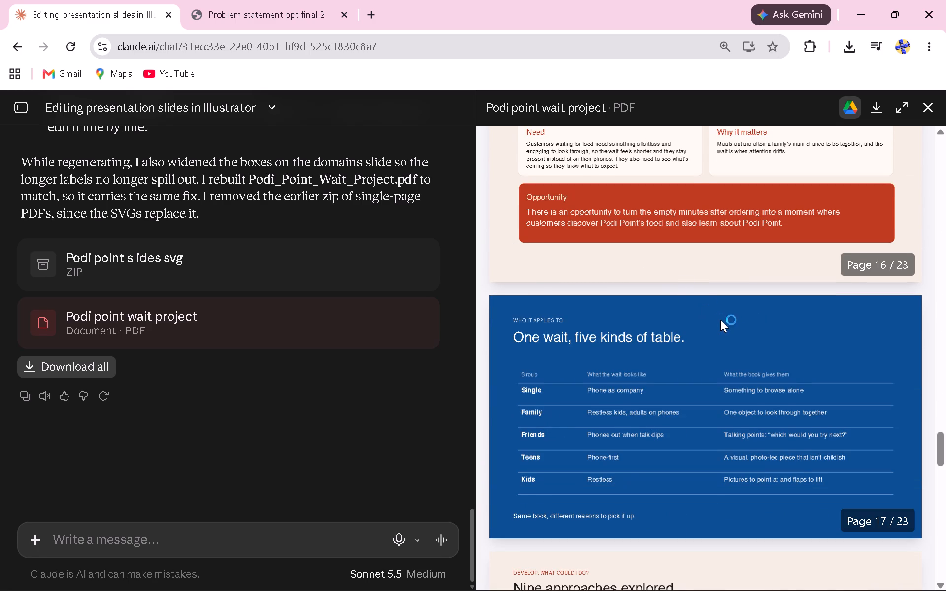
scroll(729, 302, "down", 3)
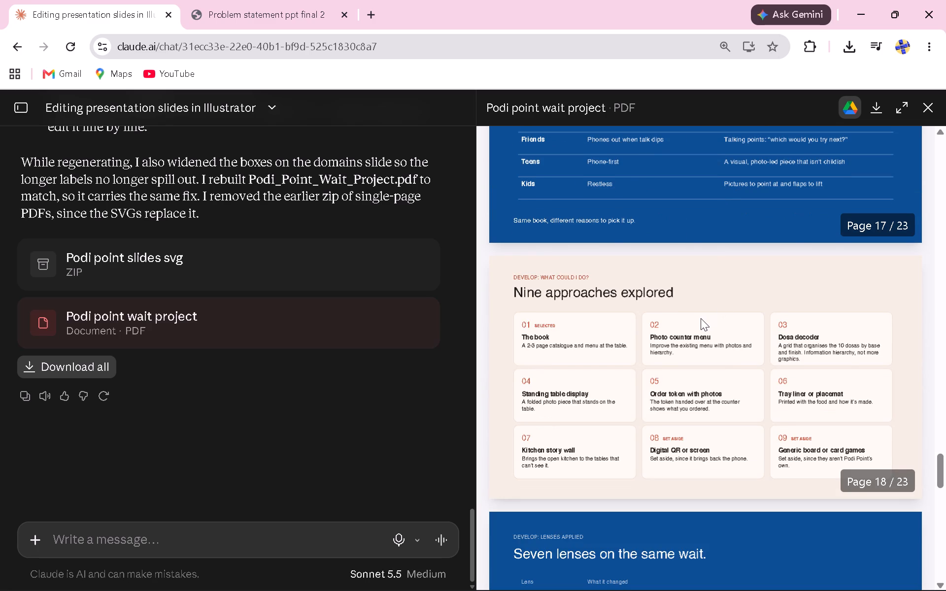
Examine the PDF's Develop slides up to The book, and why, and go back to the One wait, five kinds of table slide.
scroll(700, 319, "down", 5)
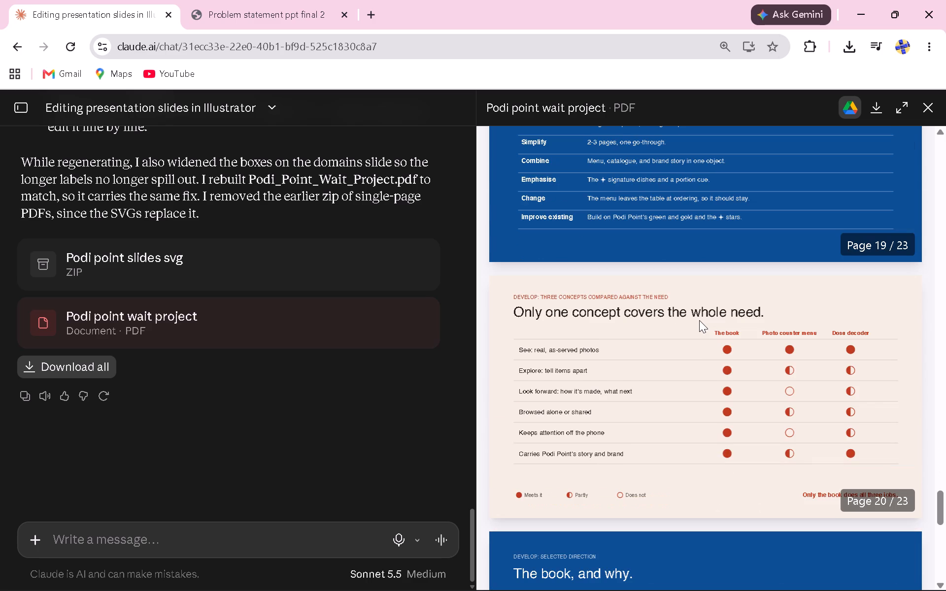
scroll(699, 320, "down", 3)
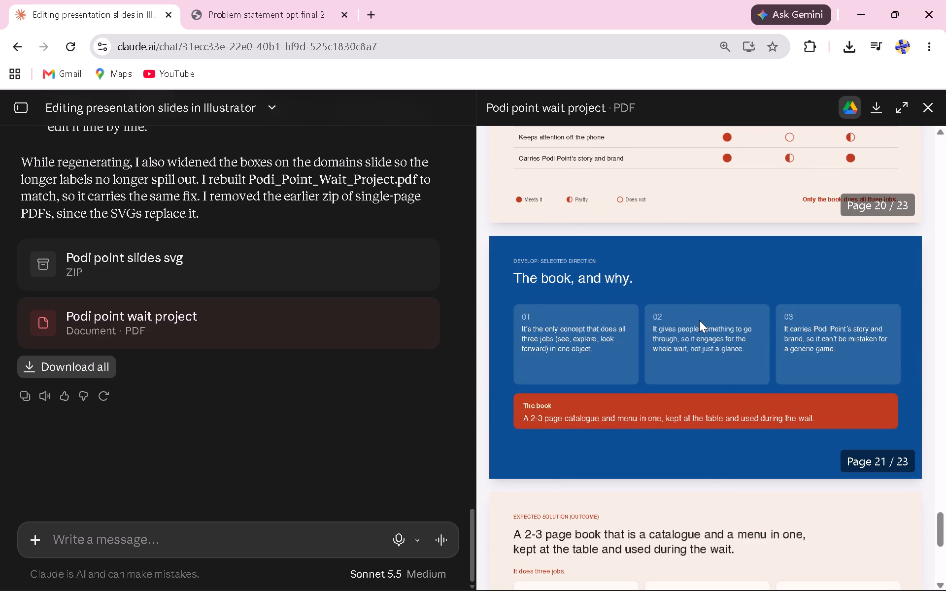
scroll(699, 320, "up", 4)
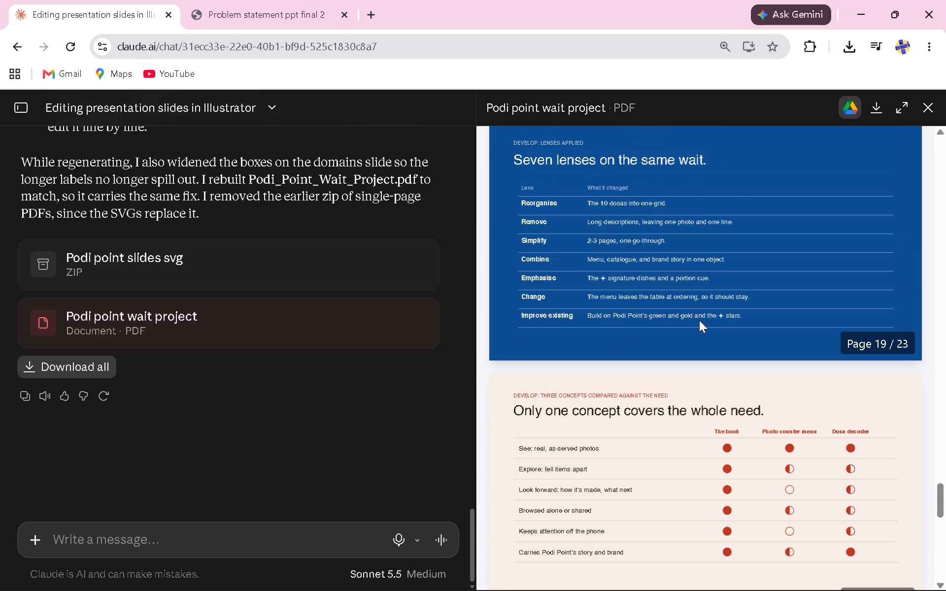
scroll(699, 320, "up", 1)
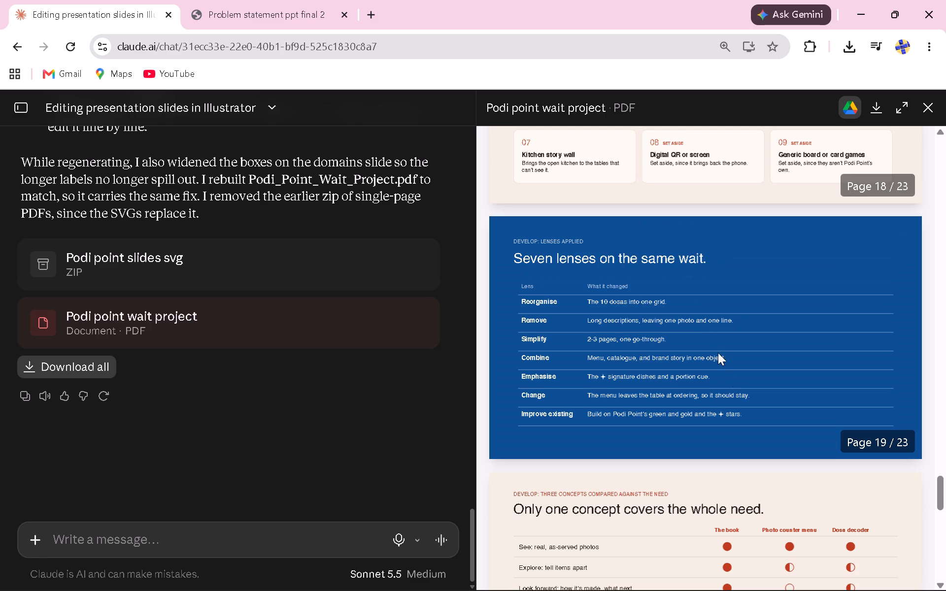
scroll(706, 408, "up", 3)
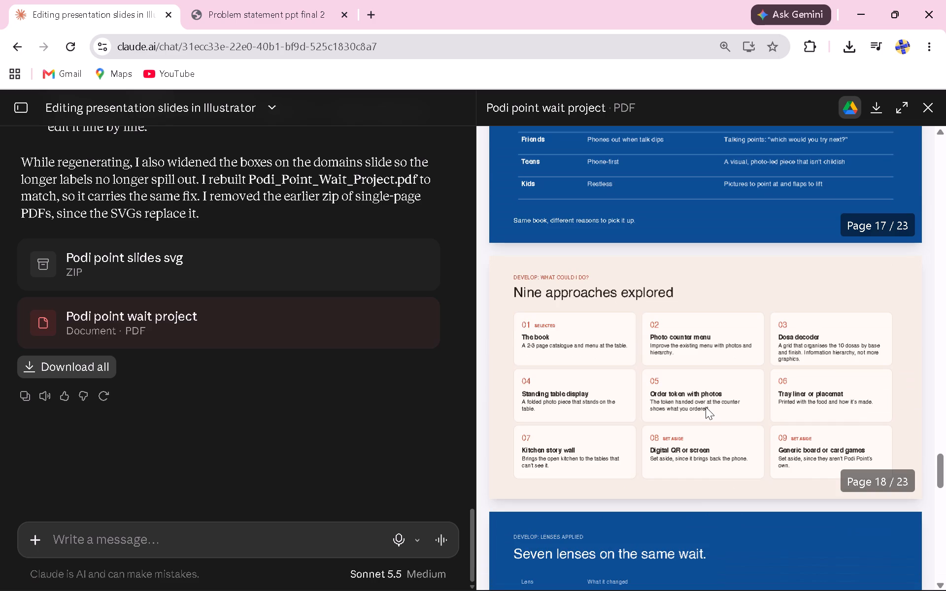
scroll(706, 407, "up", 1)
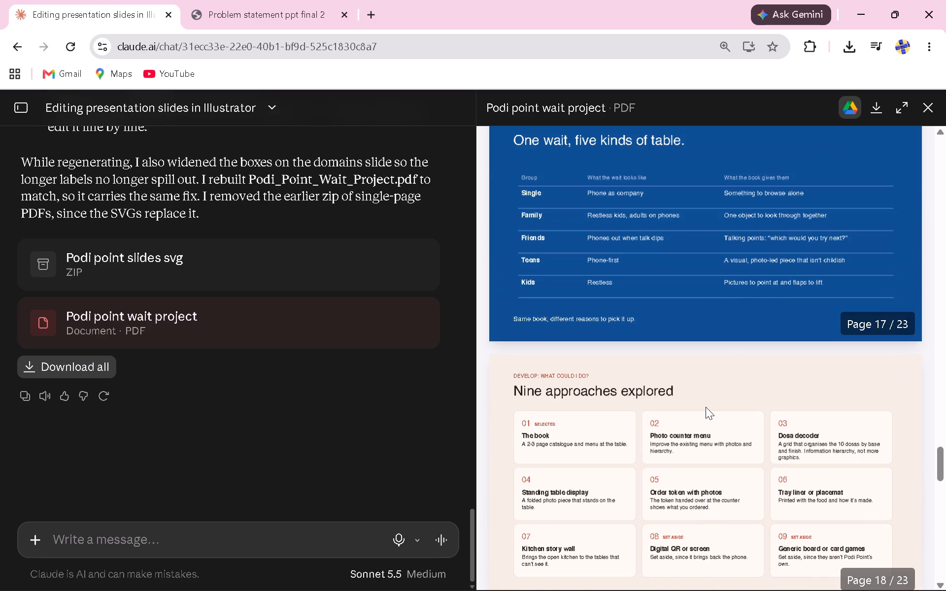
scroll(706, 407, "up", 1)
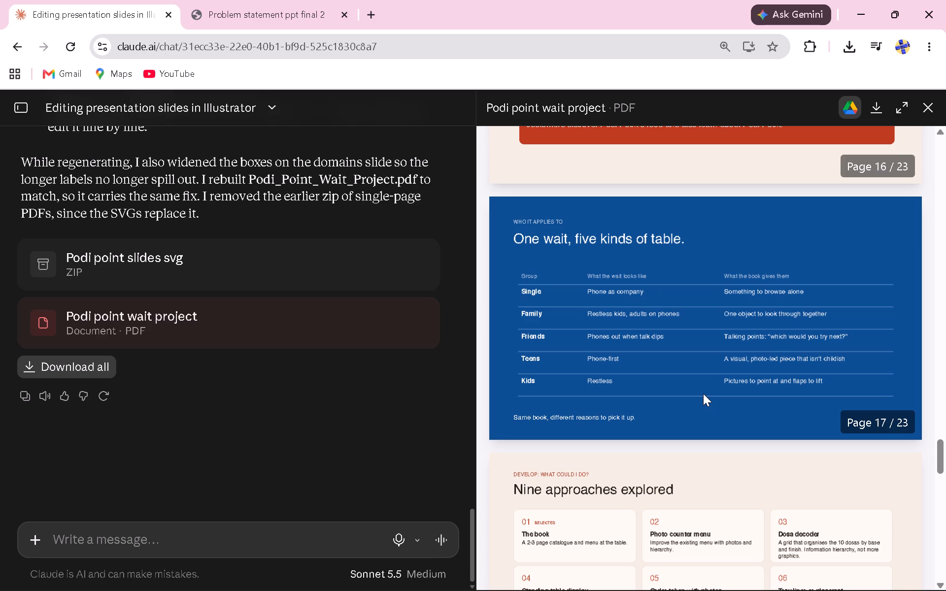
Switch to Illustrator, decline the crash-recovered document and open Problem statement ppt final 2 from the Design Project folder with nothing selected.
left_click(689, 581)
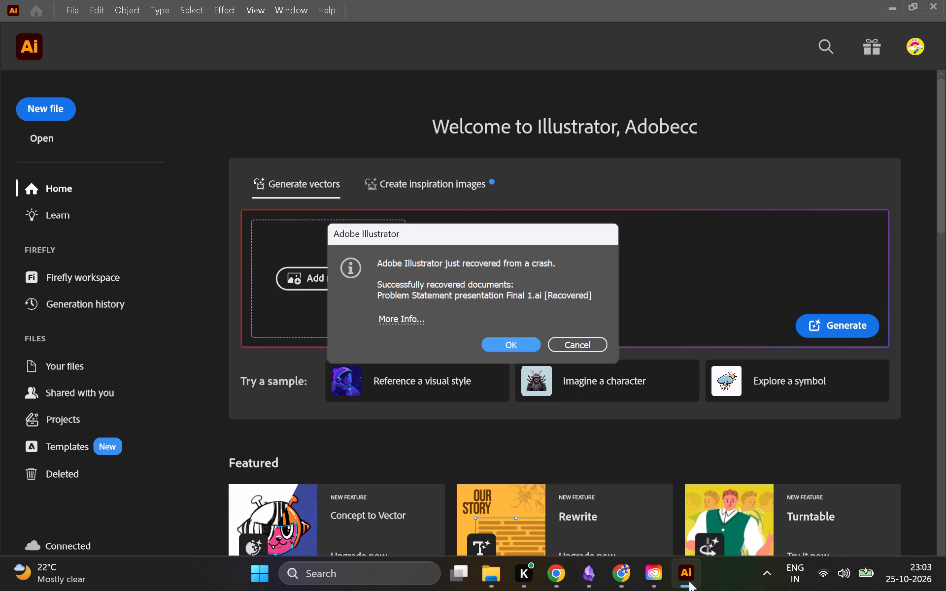
left_click(568, 345)
left_click(28, 143)
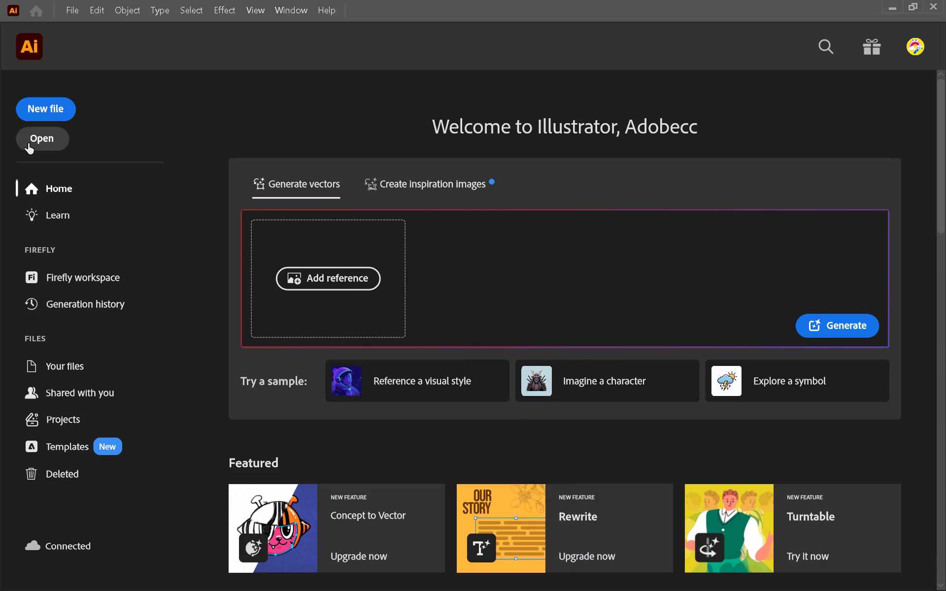
left_click(406, 134)
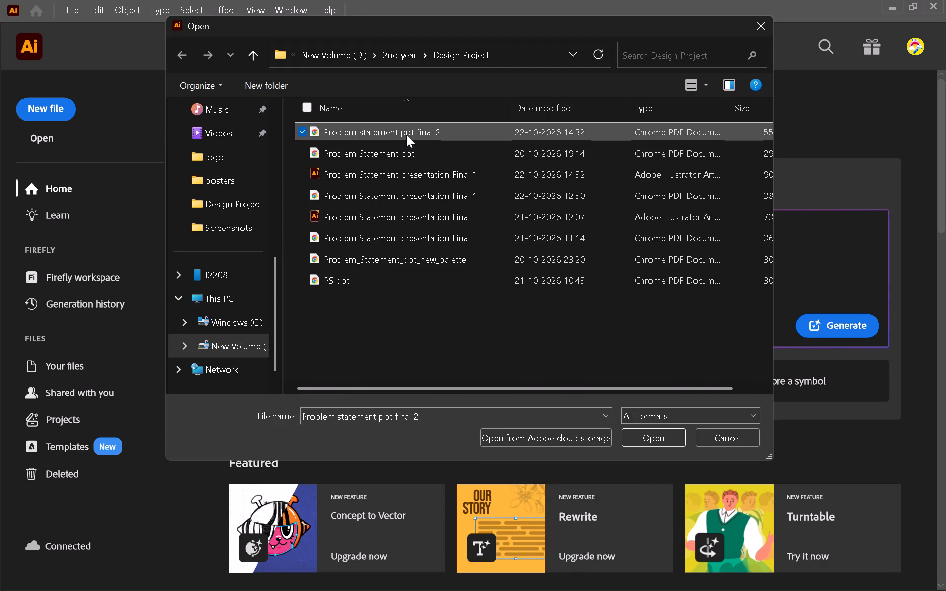
double_click(406, 136)
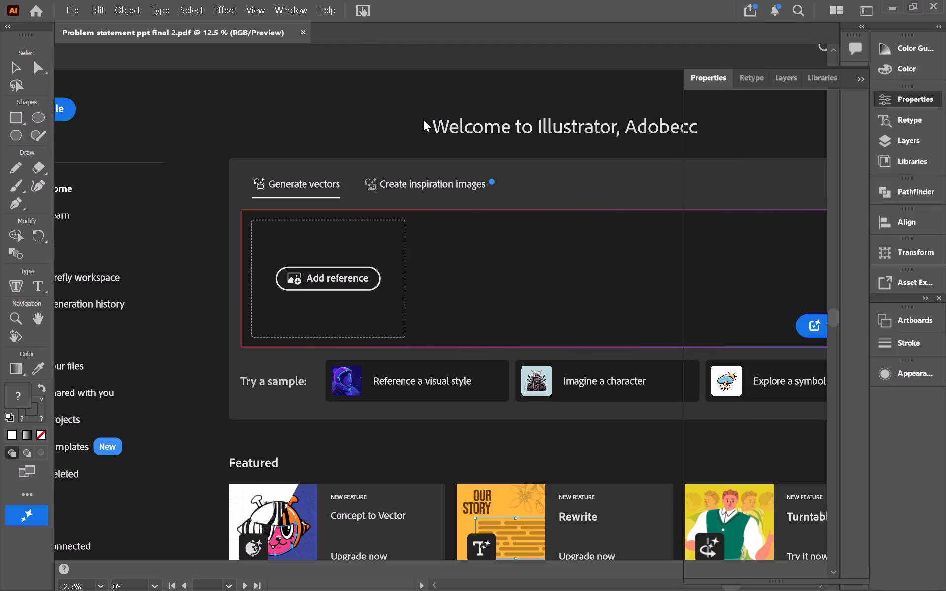
left_click(380, 267)
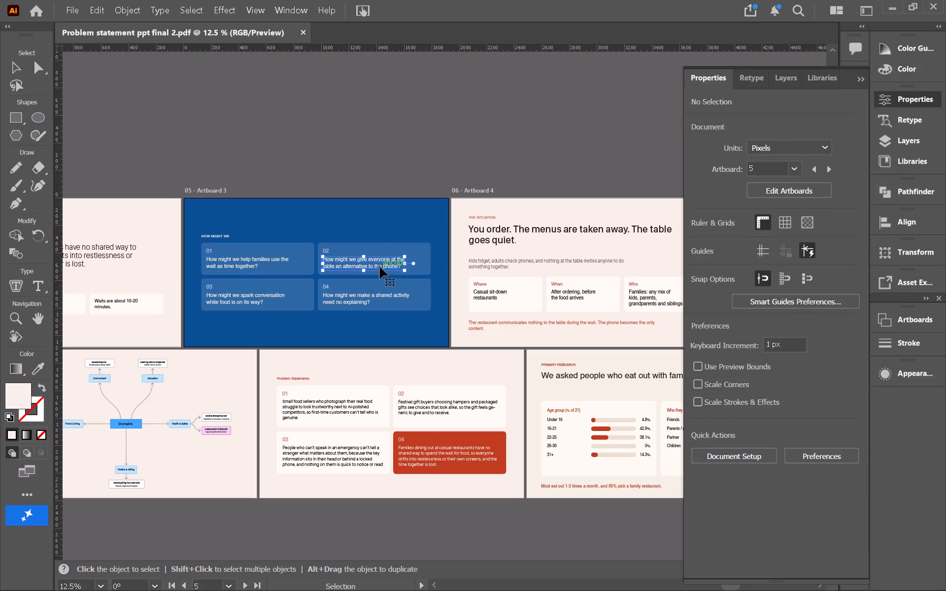
left_click(443, 167)
Start opening another document and browse to the Podi_Point_Slides_SVG folder in Downloads.
right_click(346, 30)
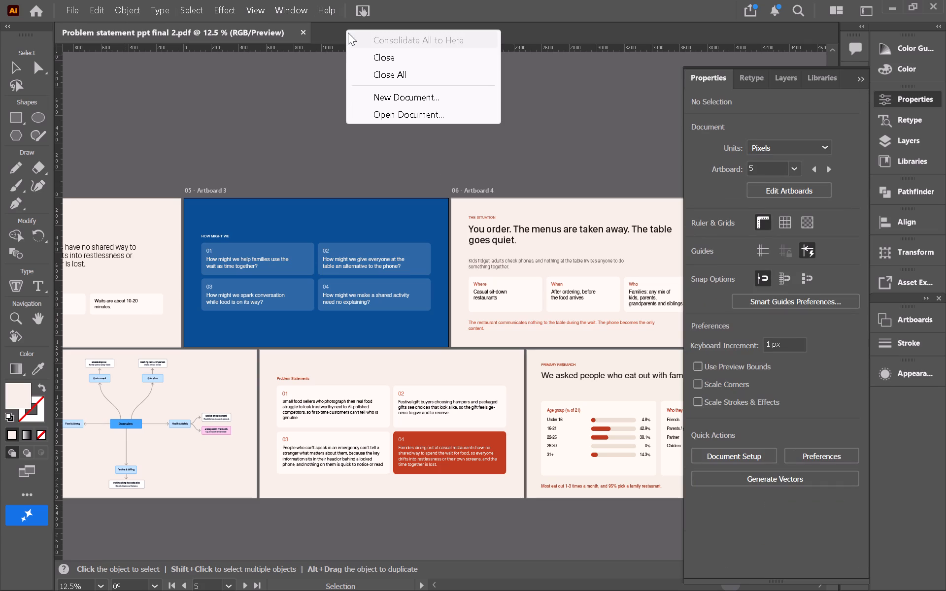
left_click(359, 111)
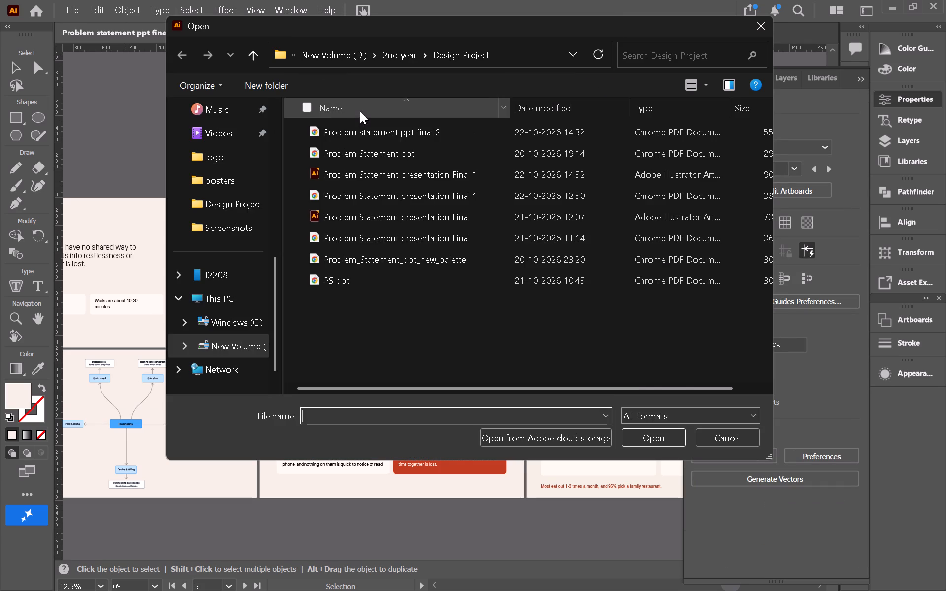
scroll(241, 220, "up", 3)
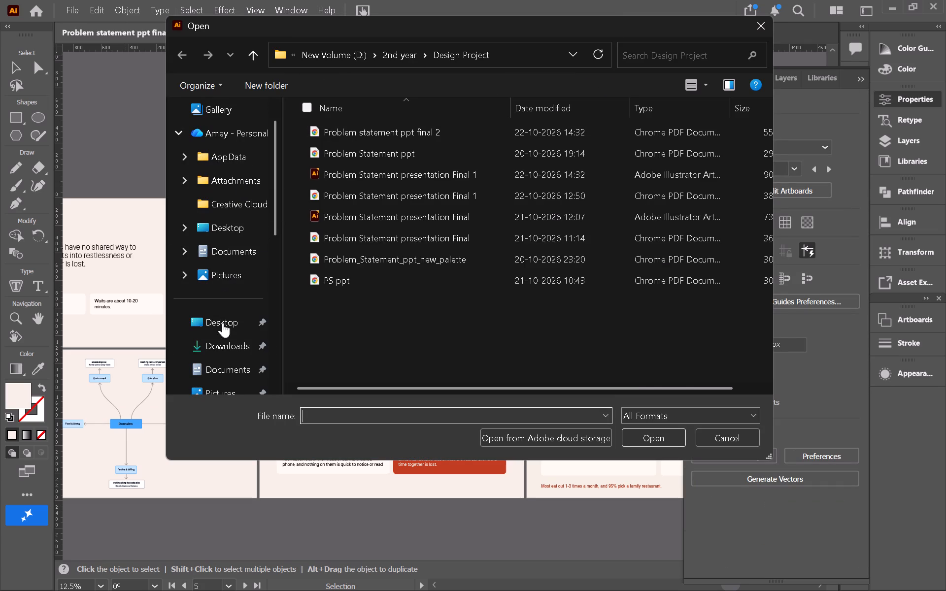
left_click(223, 352)
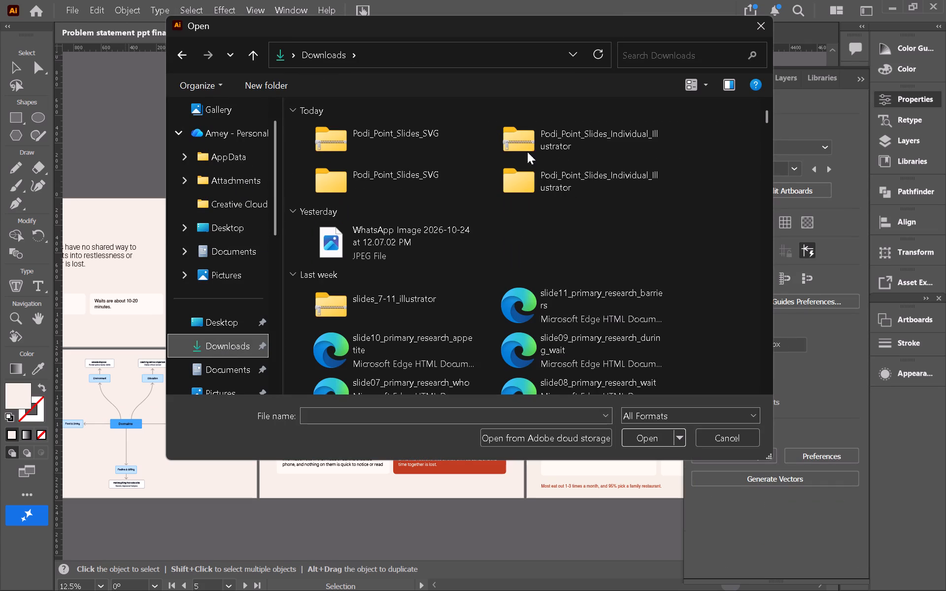
double_click(438, 176)
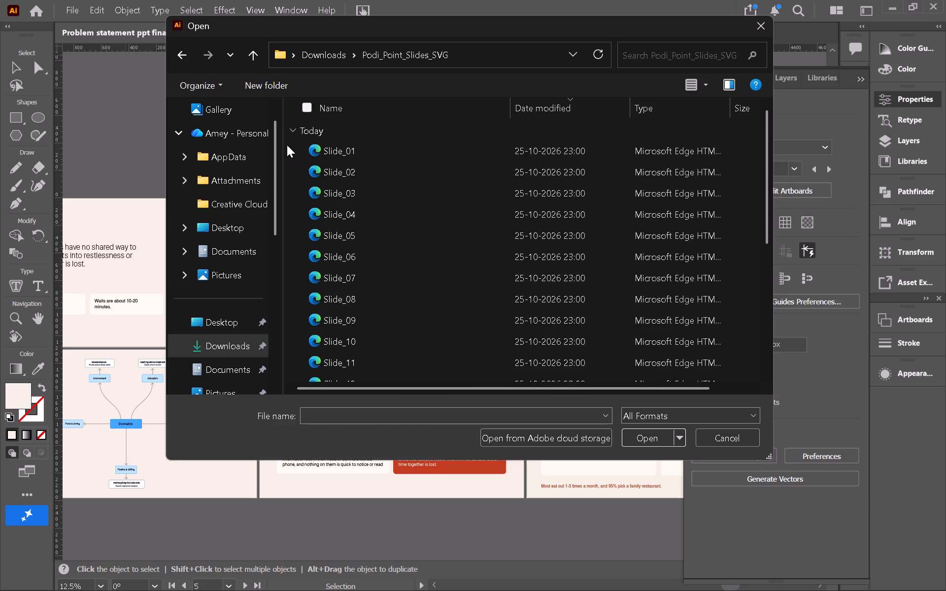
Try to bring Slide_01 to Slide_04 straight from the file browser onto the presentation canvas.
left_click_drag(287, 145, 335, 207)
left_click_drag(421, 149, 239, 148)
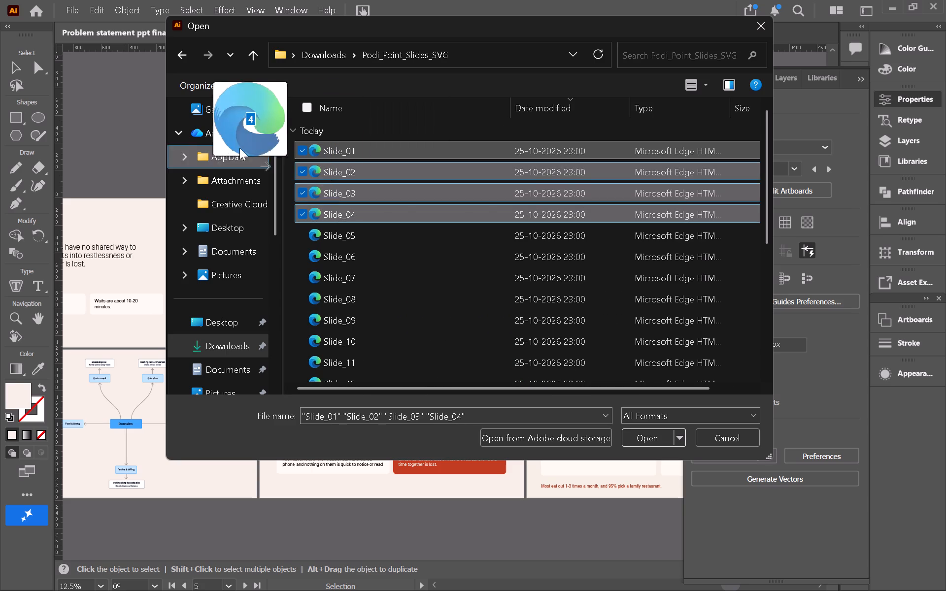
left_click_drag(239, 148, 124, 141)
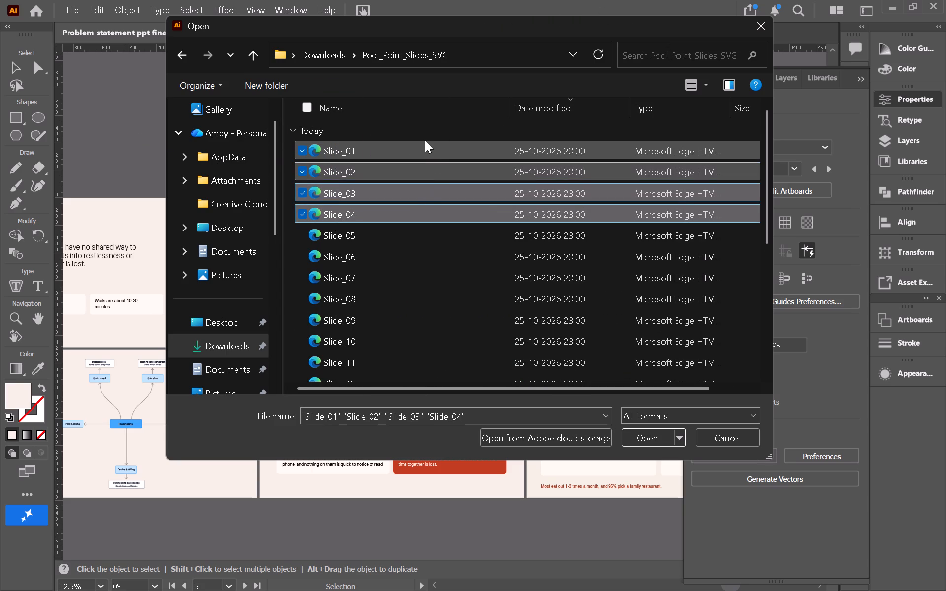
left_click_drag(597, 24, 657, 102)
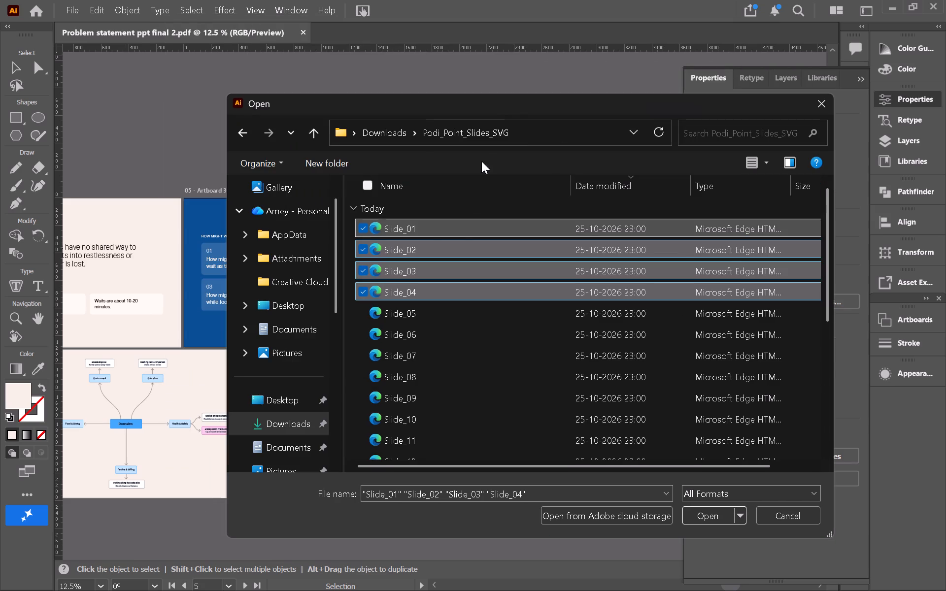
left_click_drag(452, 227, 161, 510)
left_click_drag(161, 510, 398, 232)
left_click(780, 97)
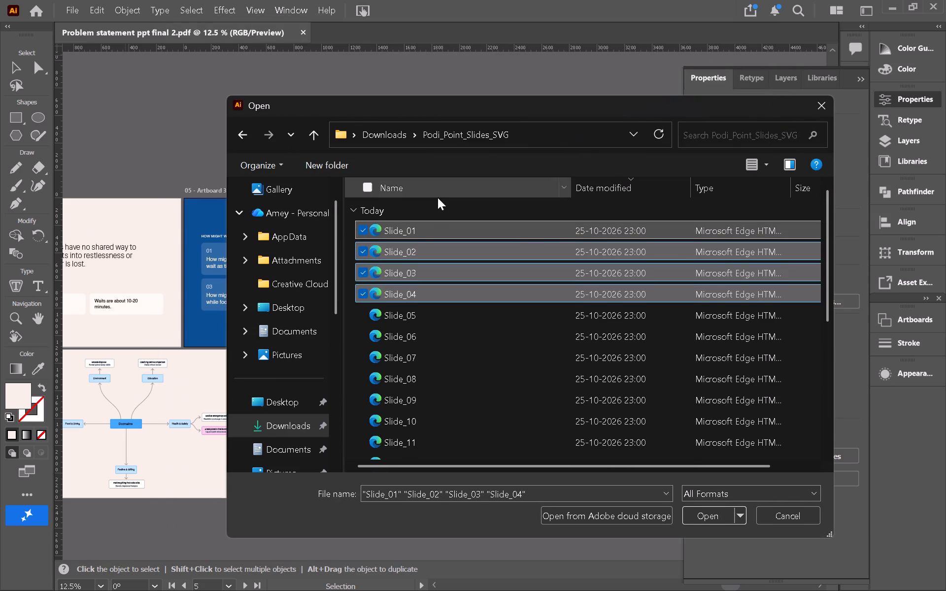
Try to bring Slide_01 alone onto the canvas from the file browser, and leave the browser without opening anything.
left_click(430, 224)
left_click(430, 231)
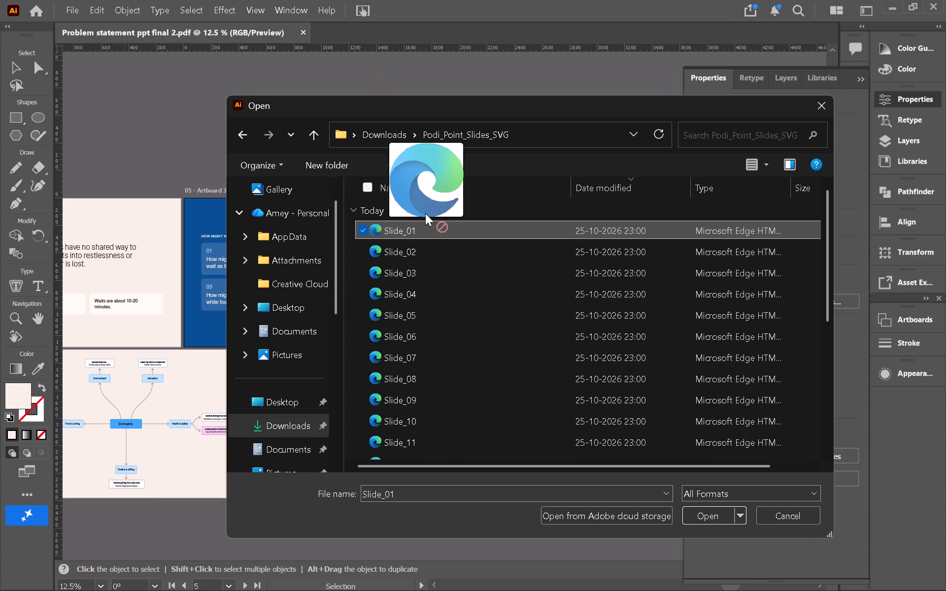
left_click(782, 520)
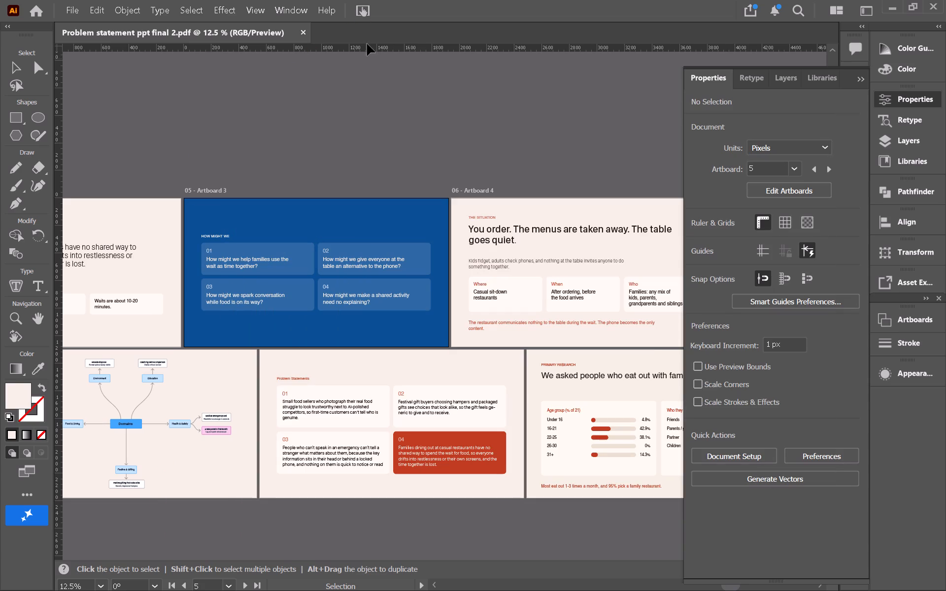
Open Slide_01 to Slide_04 in Illustrator from the Podi_Point_Slides_SVG folder window, and put the folder window away.
left_click(390, 121)
left_click(499, 586)
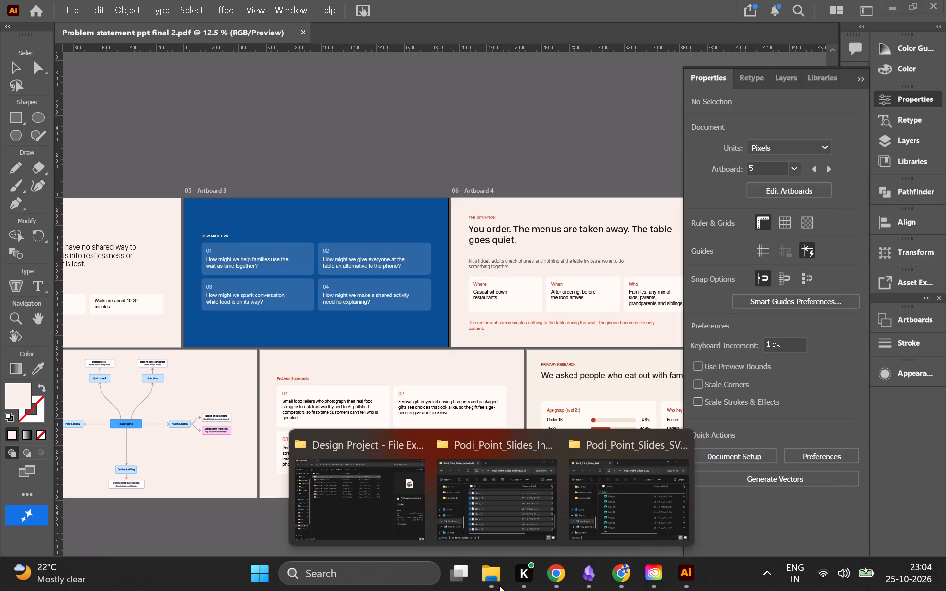
left_click(549, 446)
left_click(487, 450)
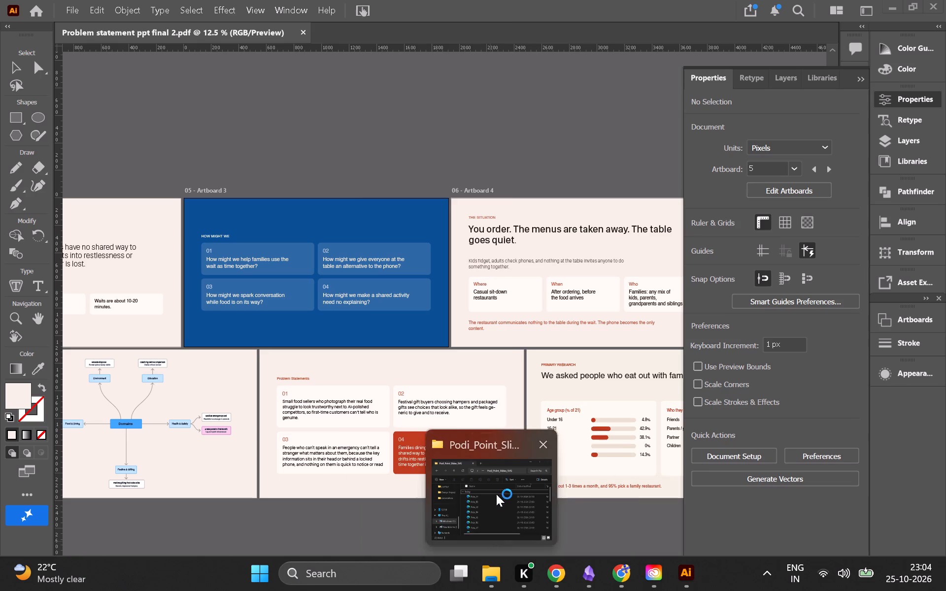
left_click(496, 494)
left_click_drag(150, 171, 186, 211)
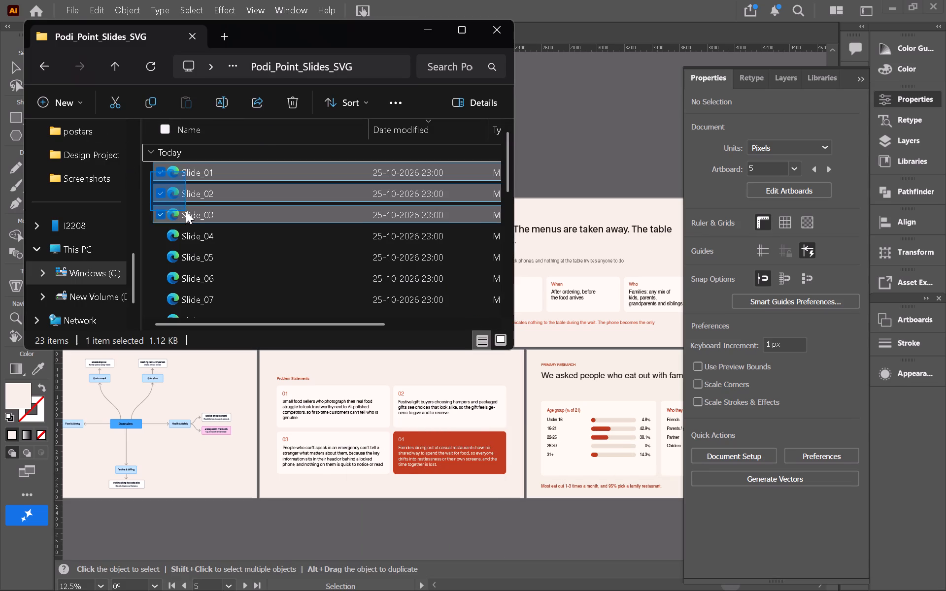
left_click_drag(186, 211, 197, 235)
left_click_drag(218, 212, 377, 522)
left_click(424, 27)
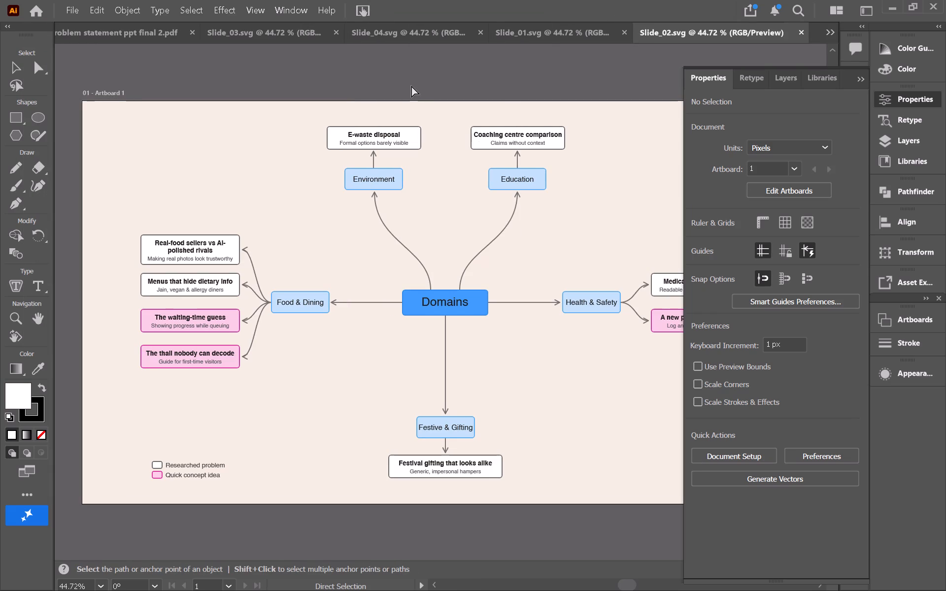
Look over Slide_02.svg and Slide_01.svg and close both documents.
key("ctrl+minus")
key("ctrl+minus")
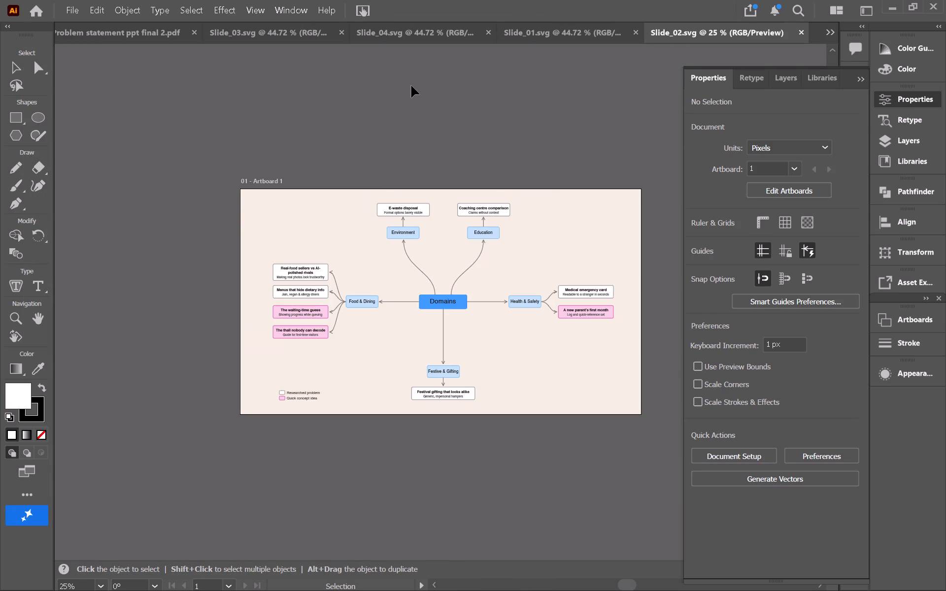
left_click(802, 32)
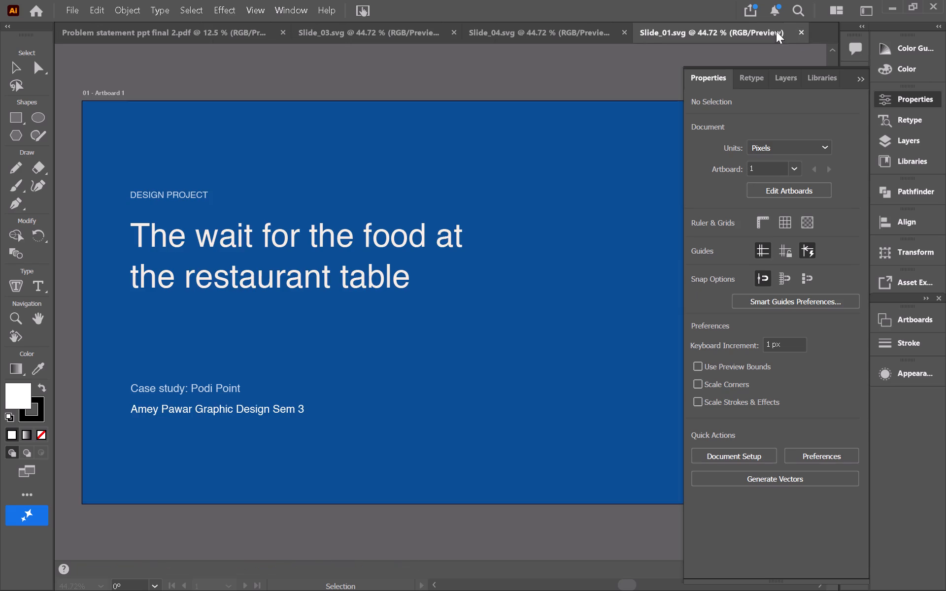
left_click(802, 30)
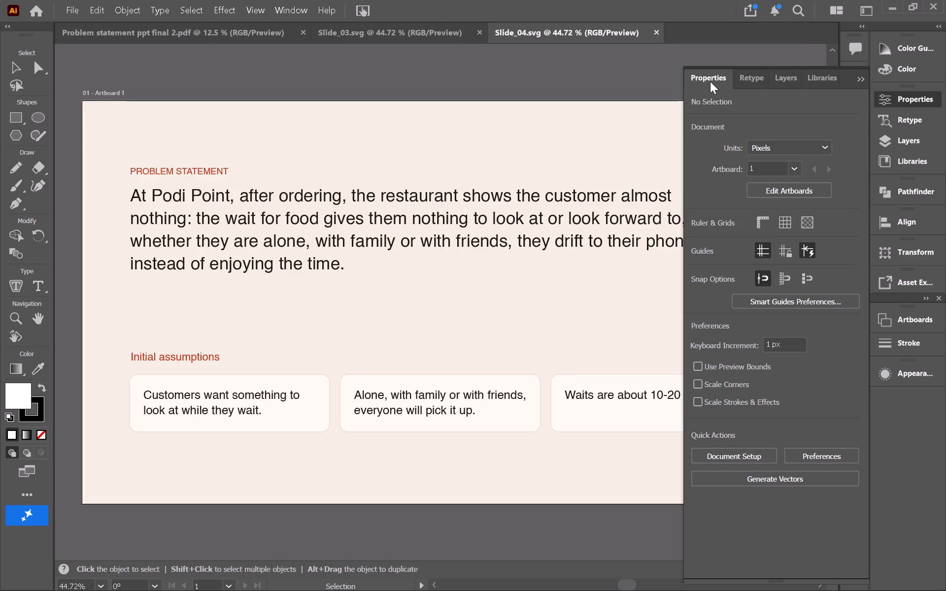
Check how the problem statement text on Slide_04 is built inside its content group, and leave the group again.
key("ctrl+minus")
key("ctrl+minus")
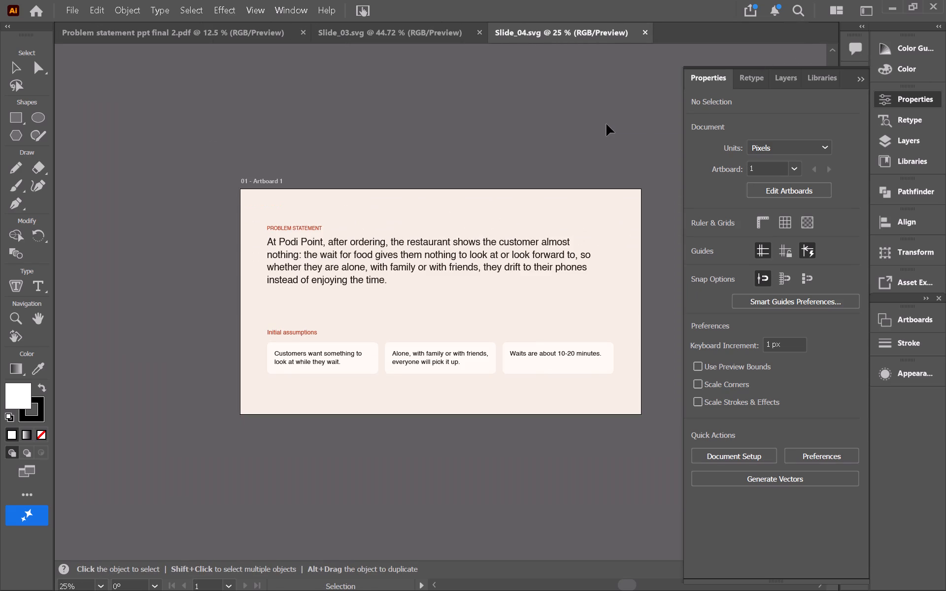
left_click(437, 249)
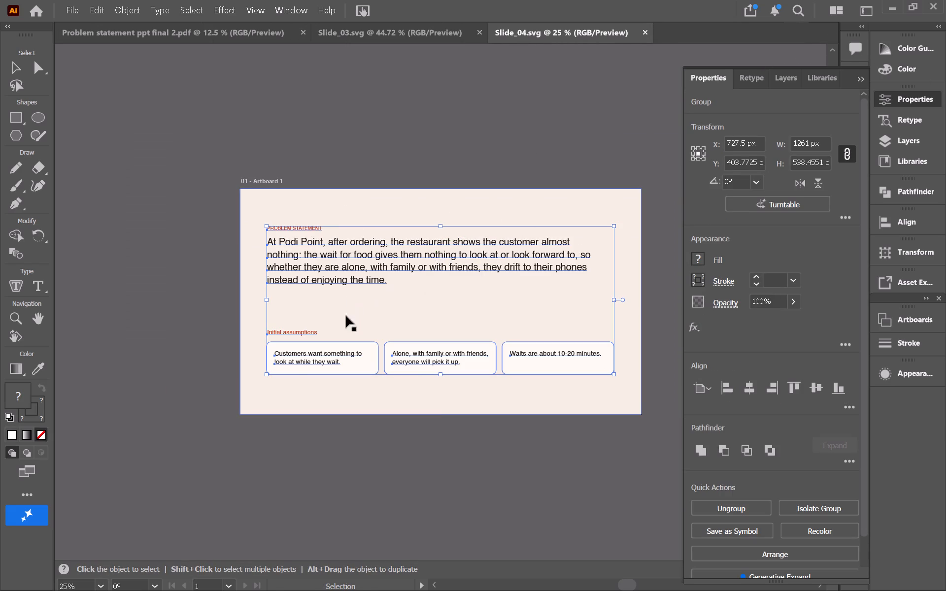
left_click(349, 322)
double_click(382, 259)
left_click(381, 259)
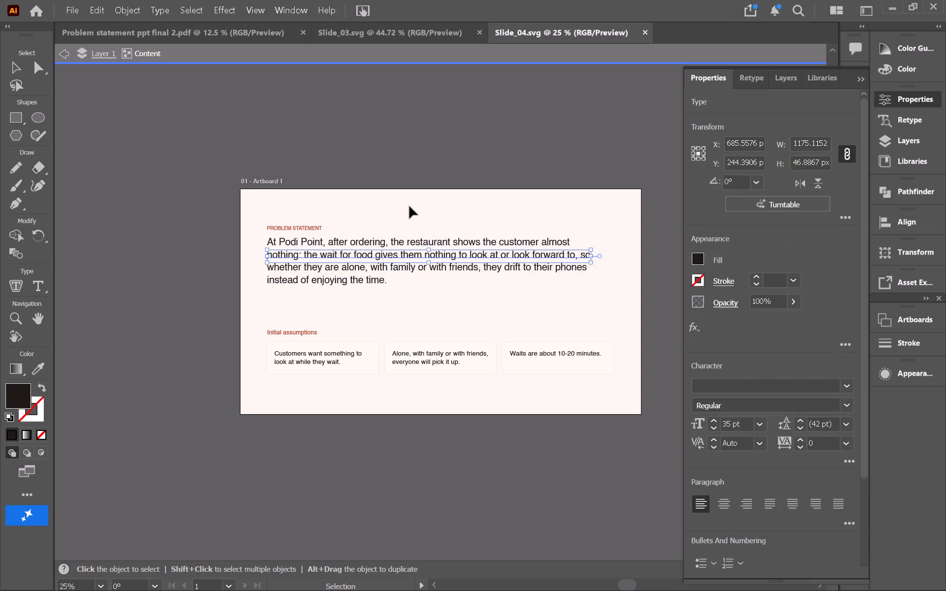
left_click(409, 206)
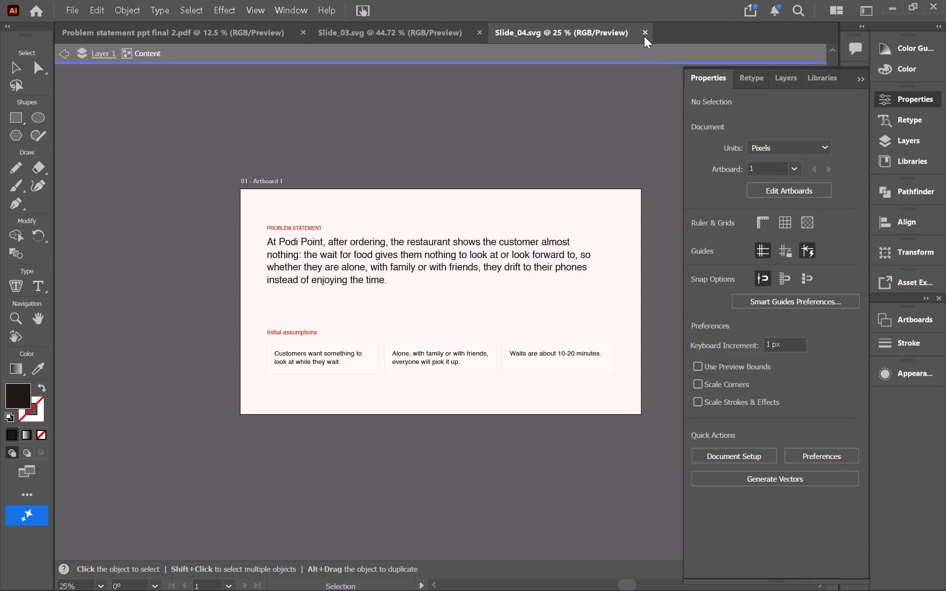
double_click(580, 536)
Switch to Obsidian and copy the primary problem statement about Podi Point from the Final Problem With Solution note, keeping the note intact.
left_click(583, 574)
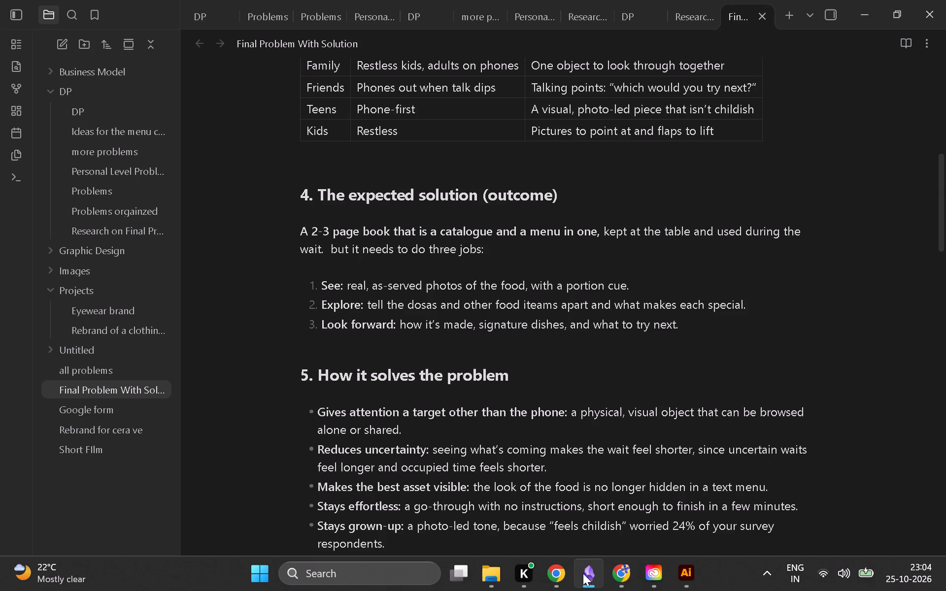
scroll(420, 248, "up", 4)
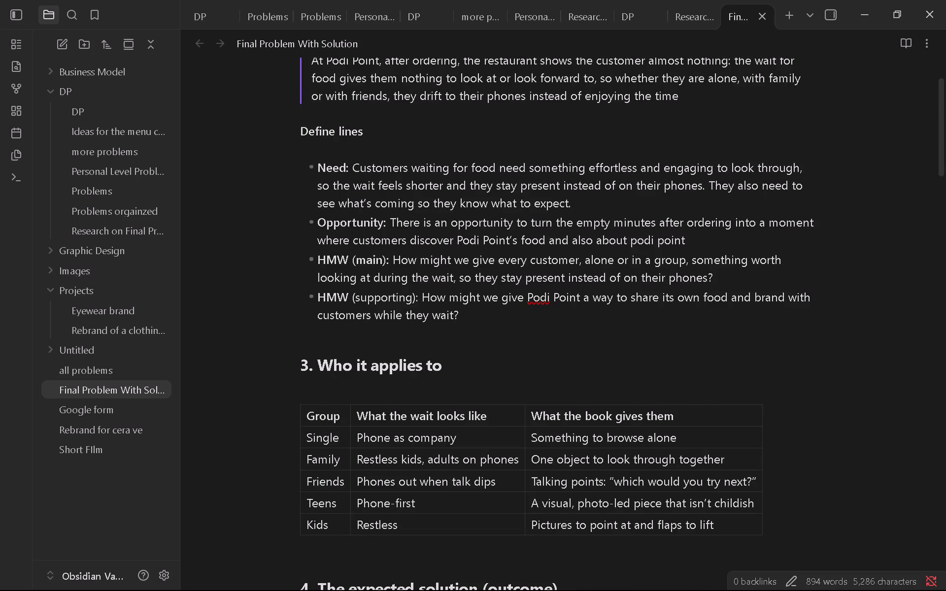
scroll(433, 216, "up", 4)
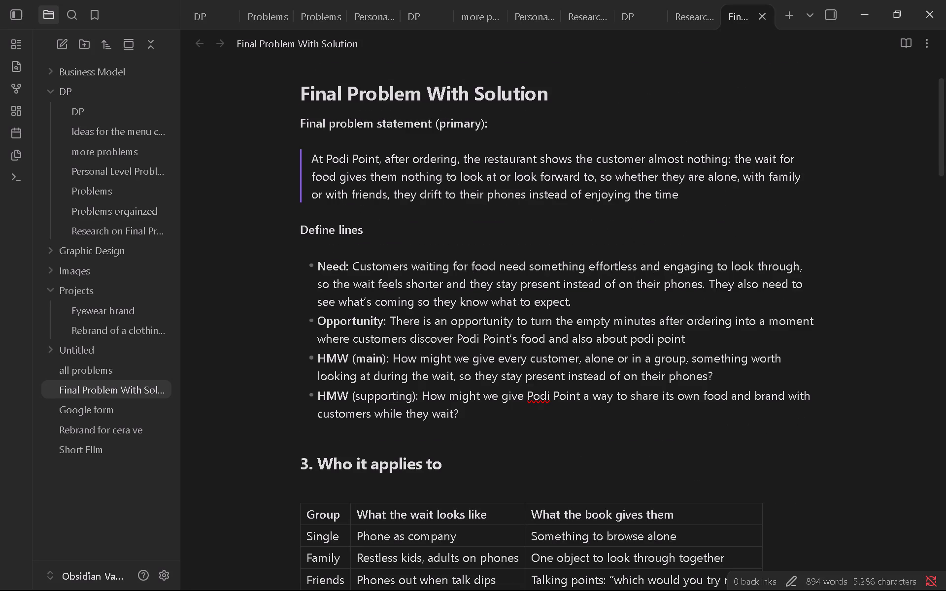
left_click_drag(309, 160, 689, 193)
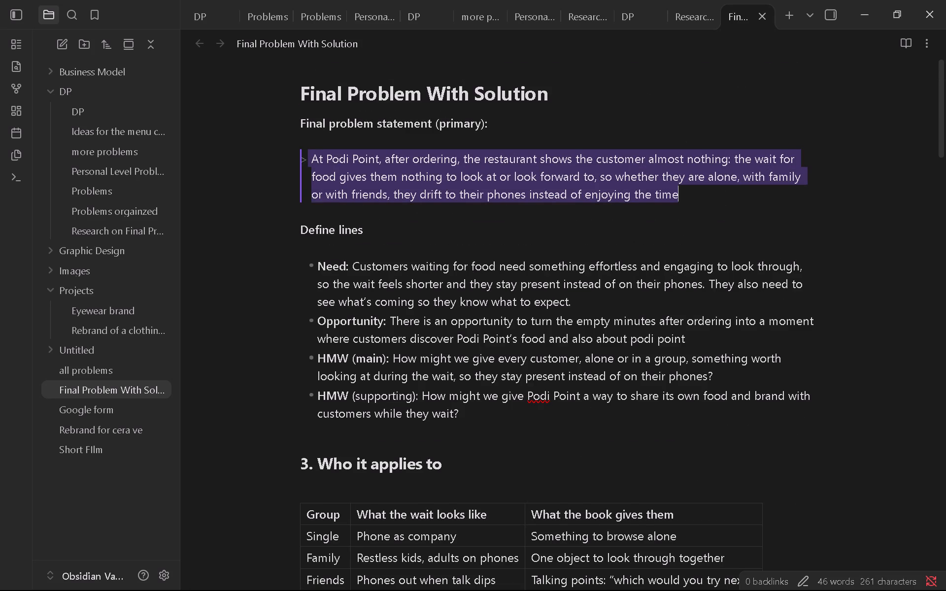
key("ctrl+x")
key("ctrl+z")
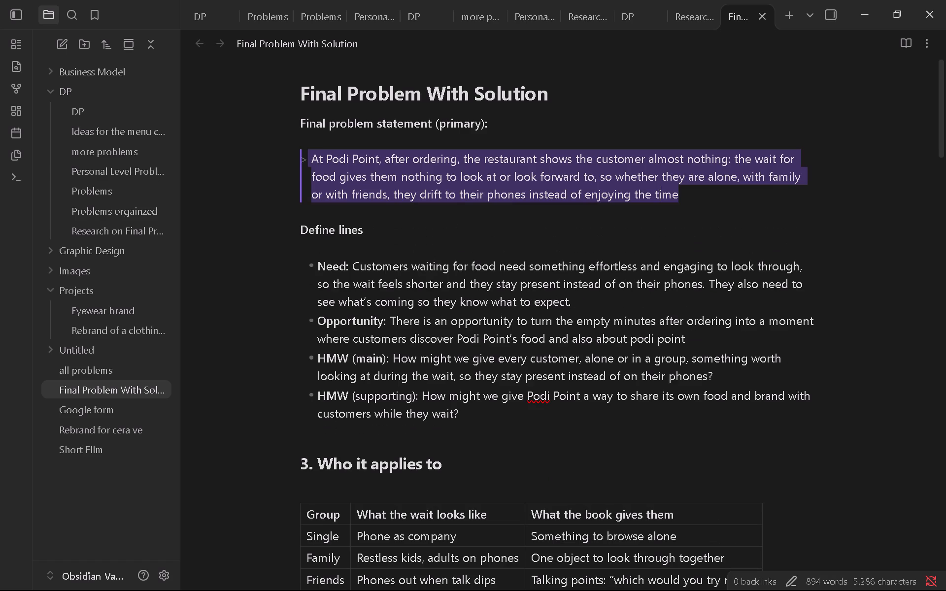
key("ctrl+c")
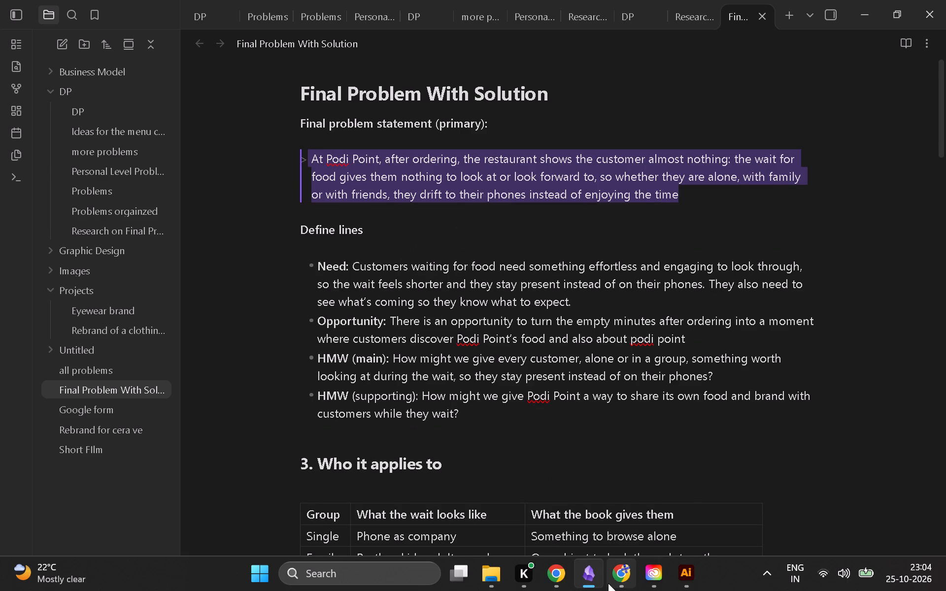
Return to Problem statement ppt final 2 in Illustrator and delete the second and third lines of the problem statement on Artboard 2.
left_click(677, 578)
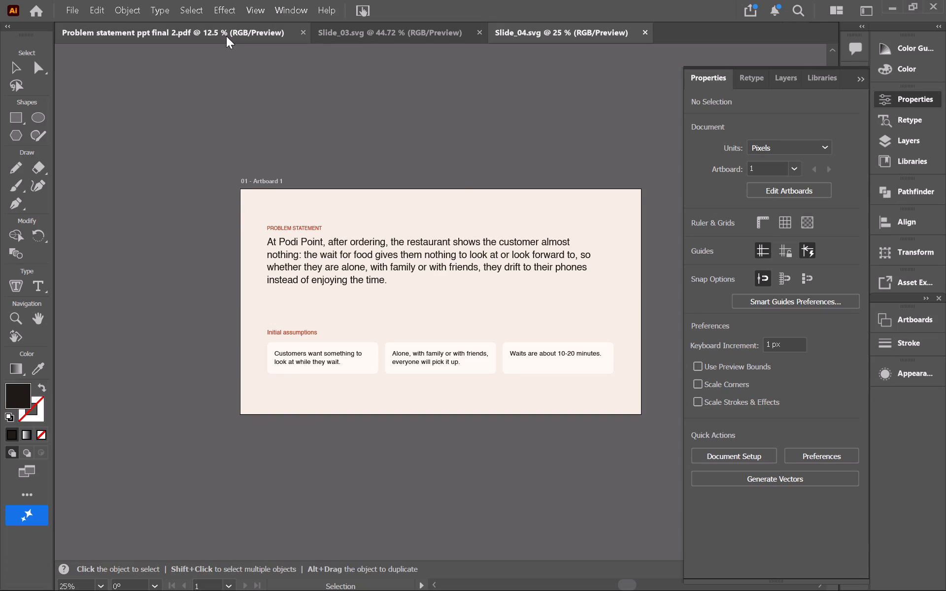
left_click(226, 36)
scroll(313, 351, "right", 11)
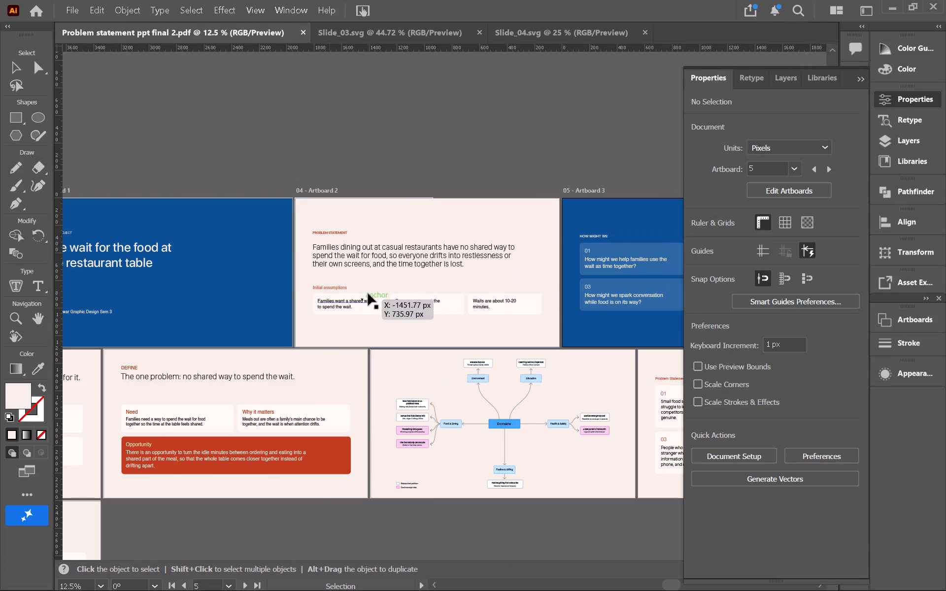
left_click(389, 266)
double_click(389, 266)
double_click(388, 266)
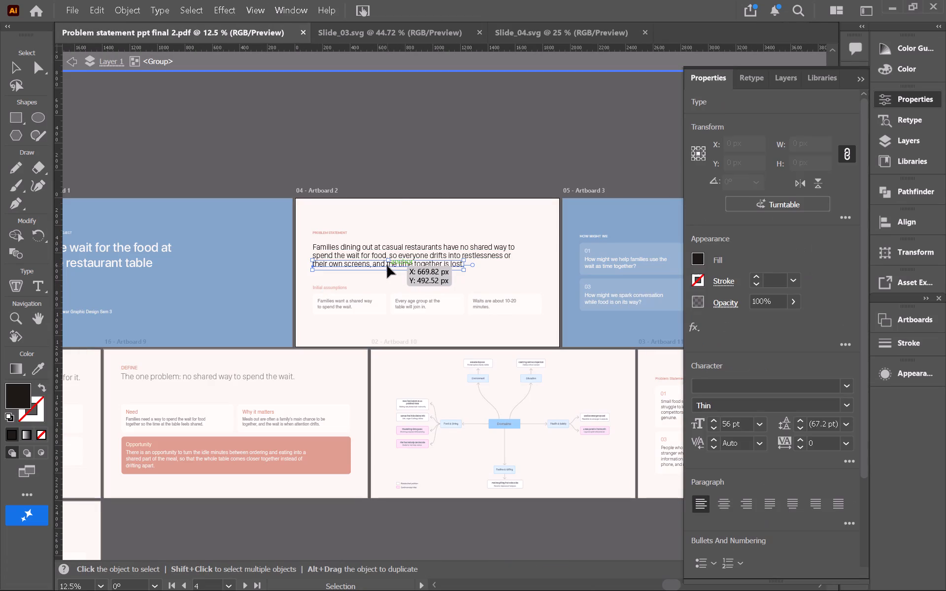
left_click(401, 203)
key("ctrl+equal")
key("ctrl+equal")
key("ctrl+equal")
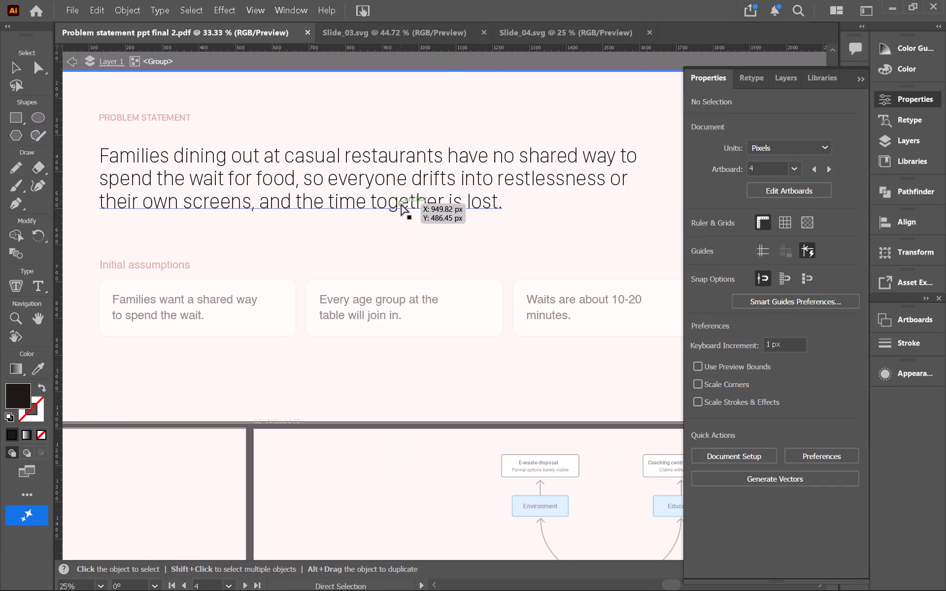
left_click(389, 164)
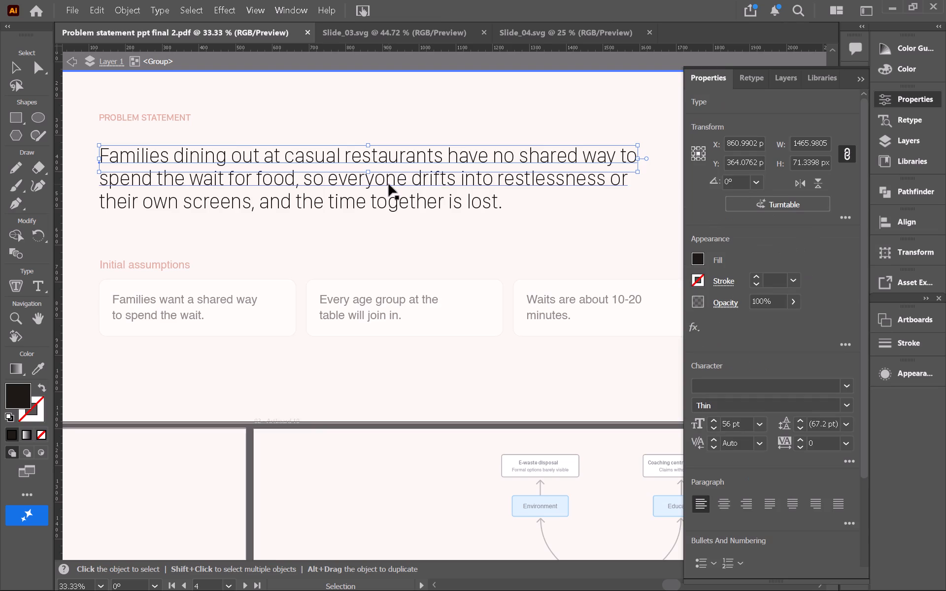
left_click(390, 184)
key("BackSpace")
left_click(390, 198)
key("BackSpace")
Replace the remaining problem statement line on Artboard 2 with the copied Podi Point statement.
triple_click(427, 161)
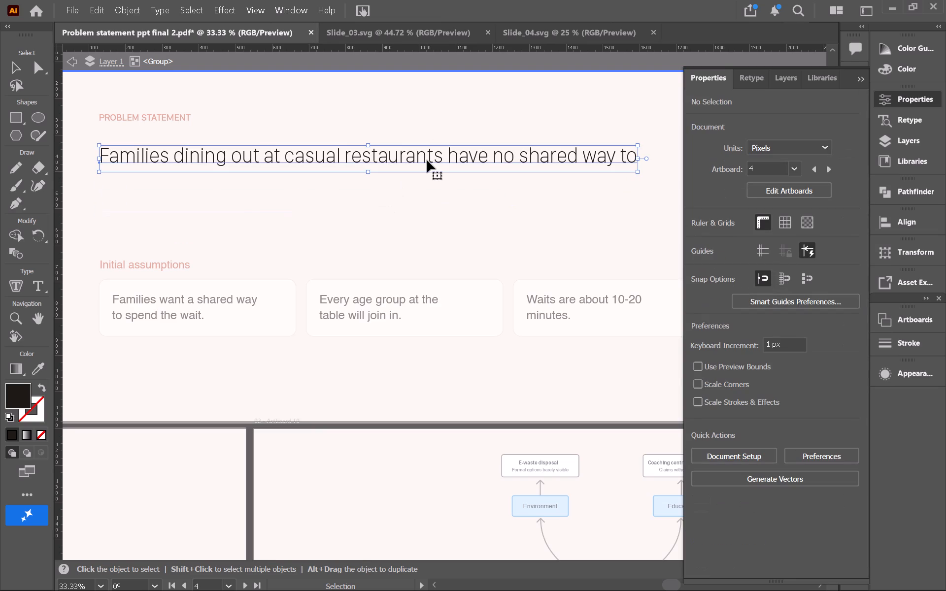
double_click(427, 161)
key("ctrl+v")
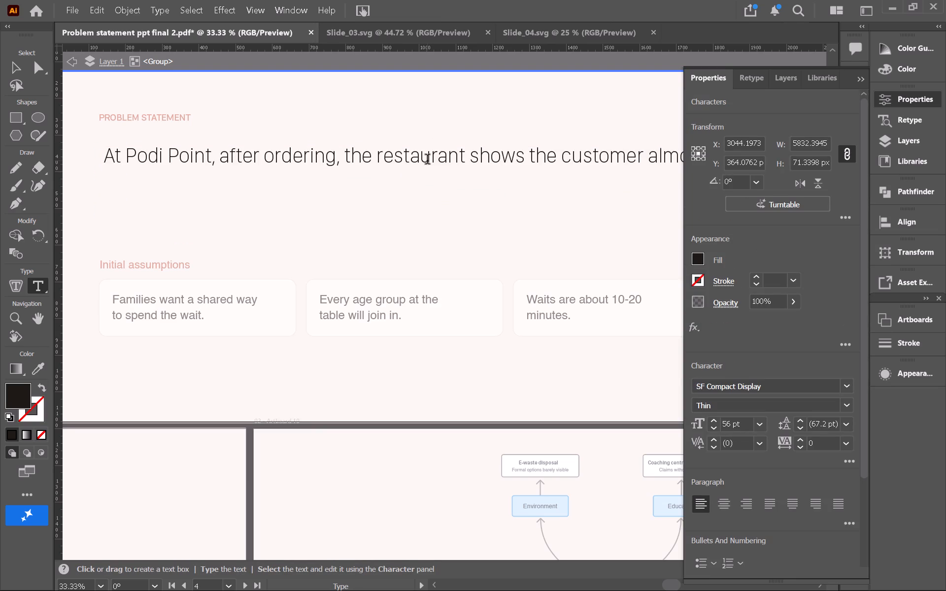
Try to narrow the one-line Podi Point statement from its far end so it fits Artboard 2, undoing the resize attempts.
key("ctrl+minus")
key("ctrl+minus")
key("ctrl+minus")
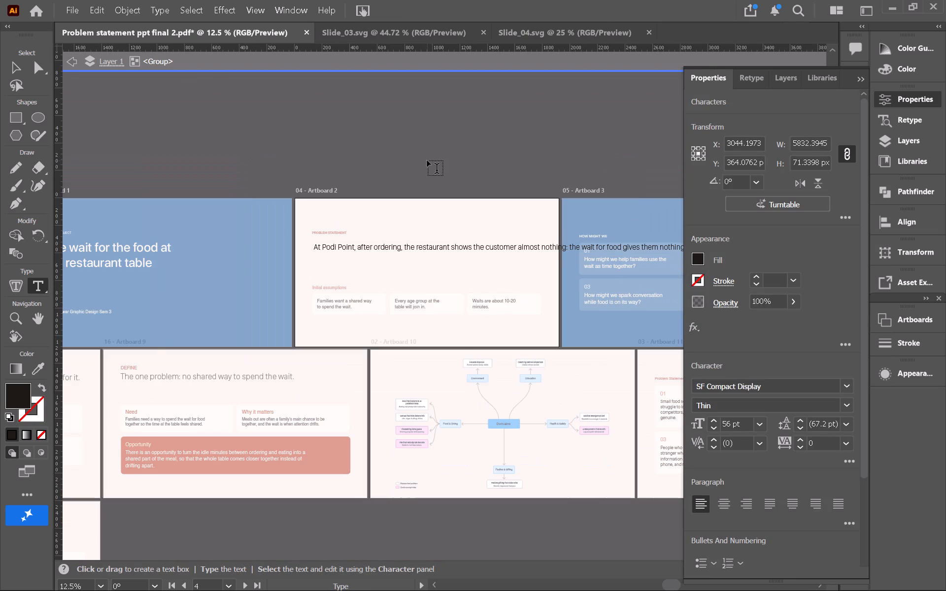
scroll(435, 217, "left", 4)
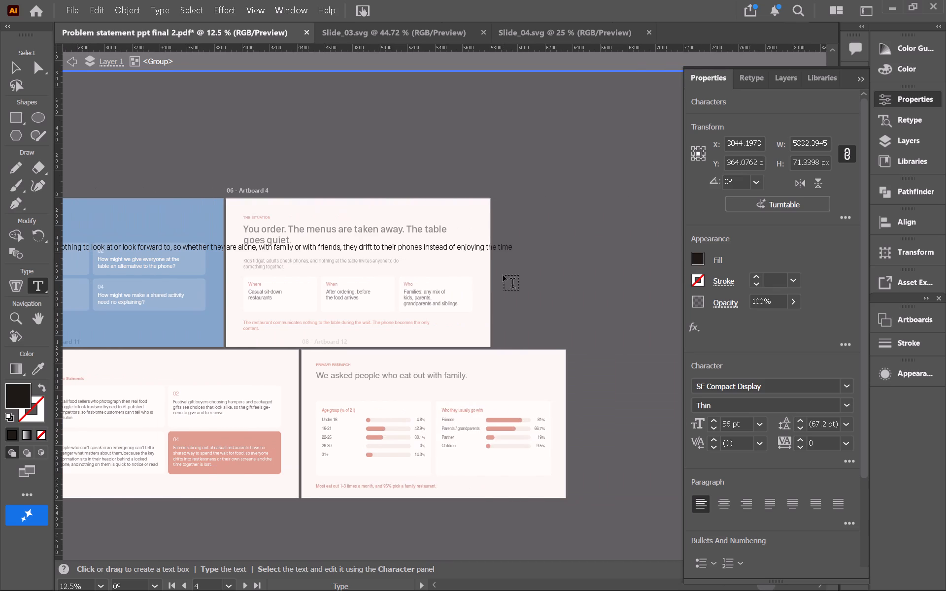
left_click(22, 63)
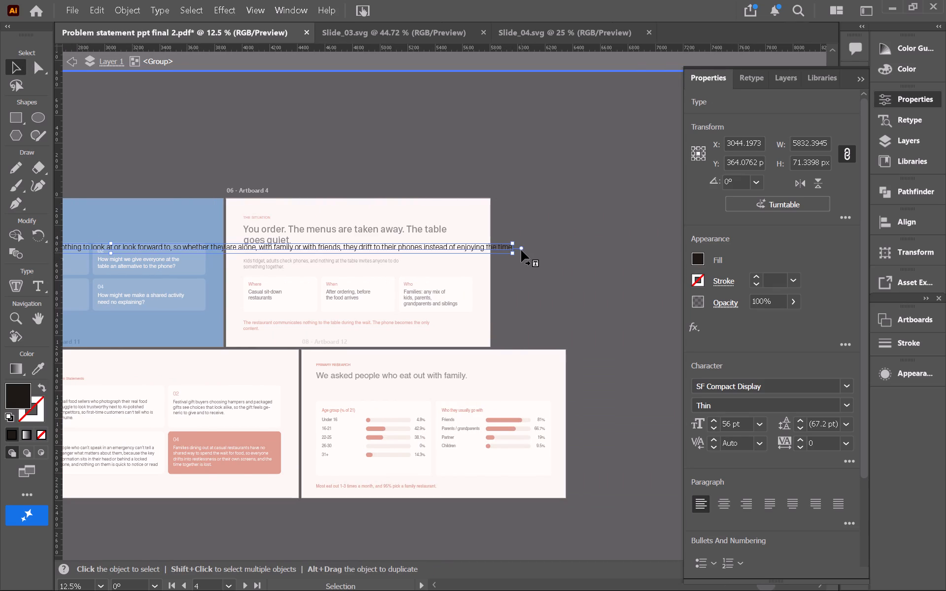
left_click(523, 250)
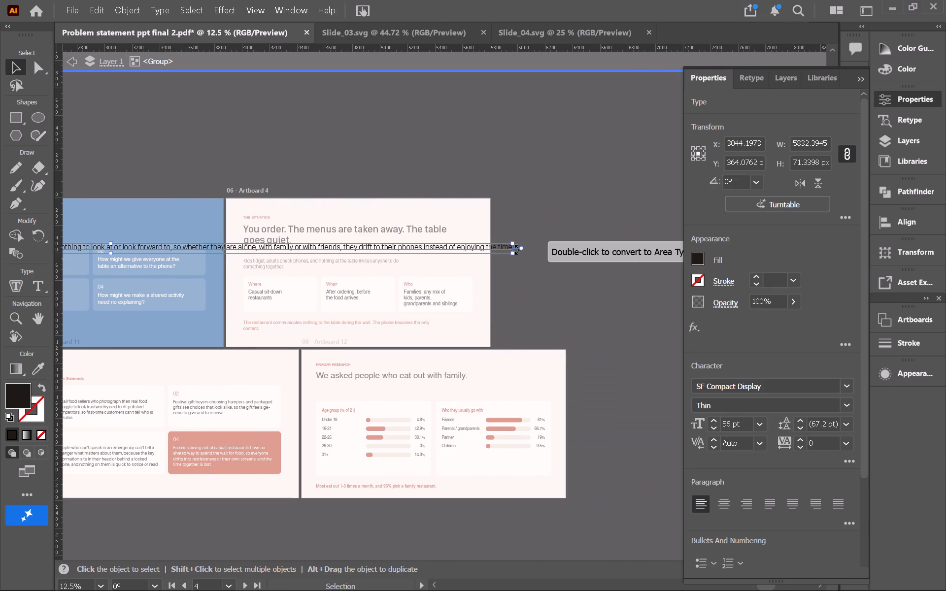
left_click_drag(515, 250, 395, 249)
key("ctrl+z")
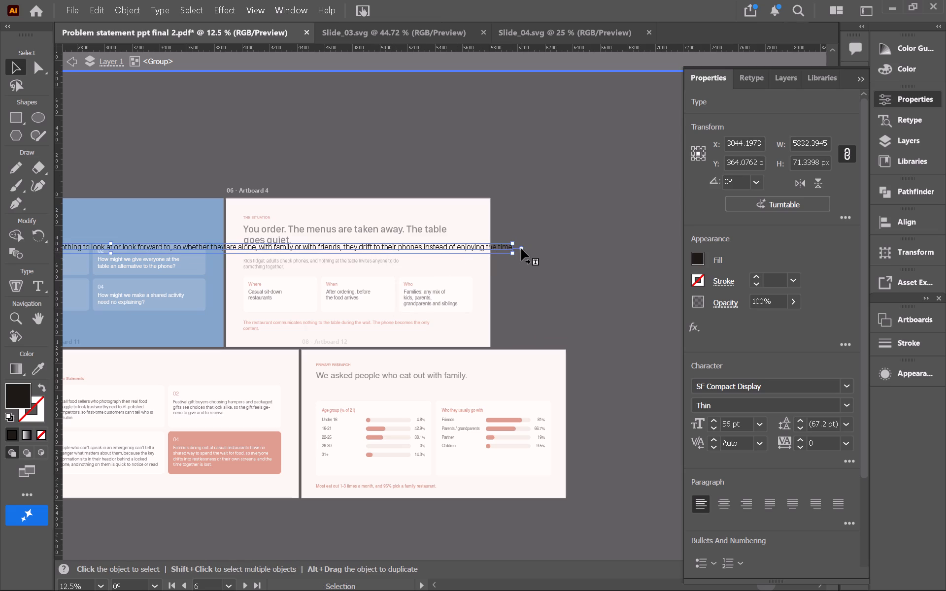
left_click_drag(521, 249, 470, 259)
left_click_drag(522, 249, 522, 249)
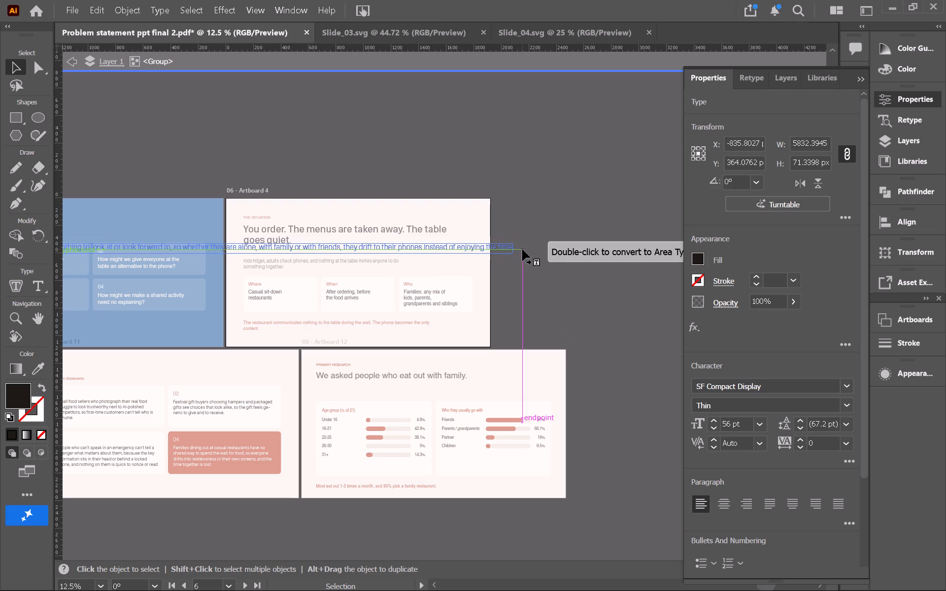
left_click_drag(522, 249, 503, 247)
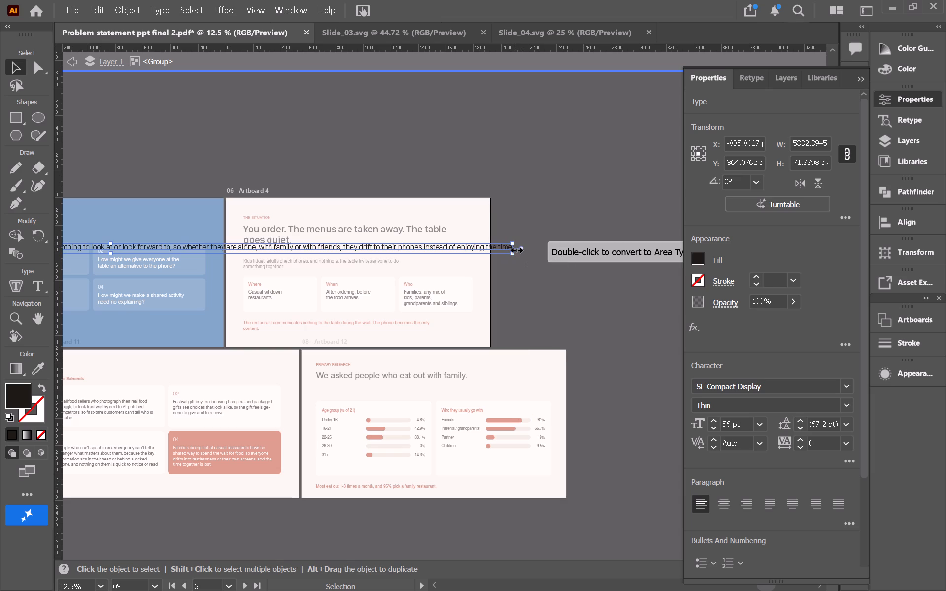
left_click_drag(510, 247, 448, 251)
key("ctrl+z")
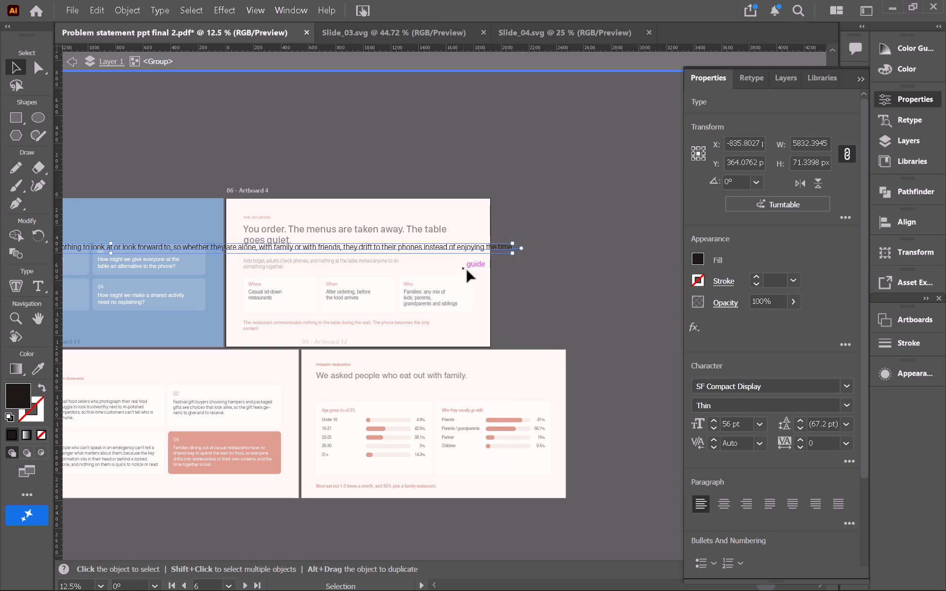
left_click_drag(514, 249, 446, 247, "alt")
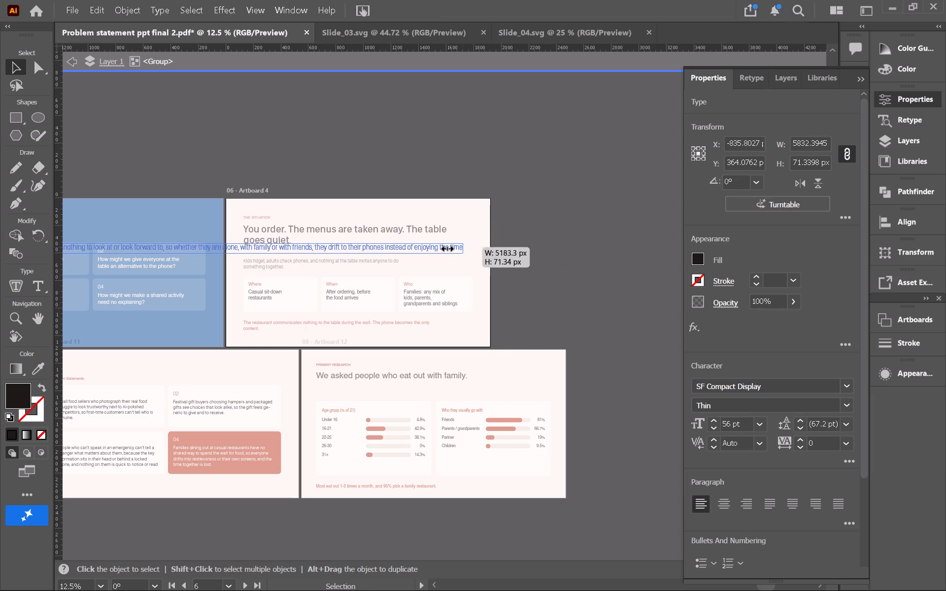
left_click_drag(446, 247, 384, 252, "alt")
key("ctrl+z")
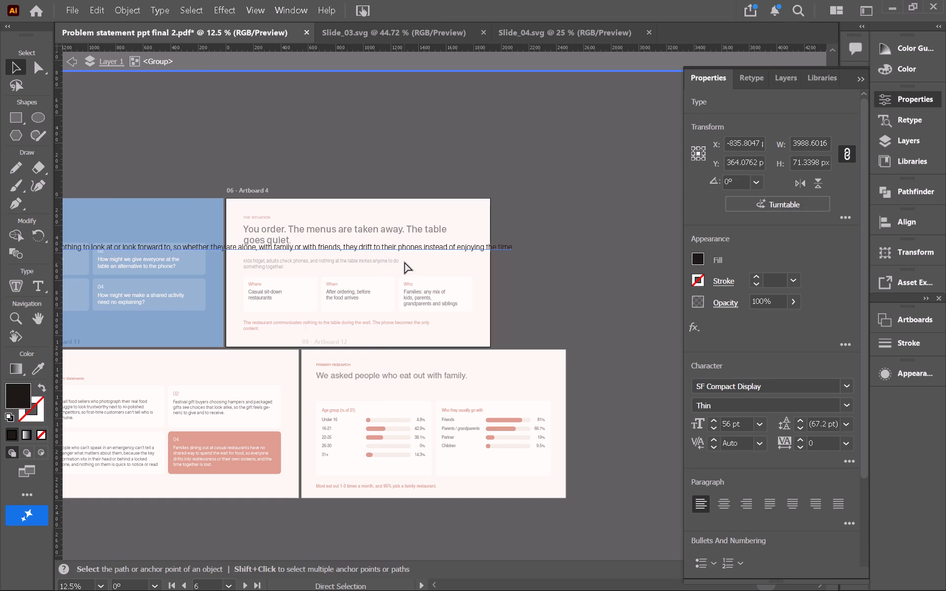
Delete the overlong Podi Point statement from Artboard 2 and leave the group's isolation mode.
key("ctrl+minus")
key("ctrl+minus")
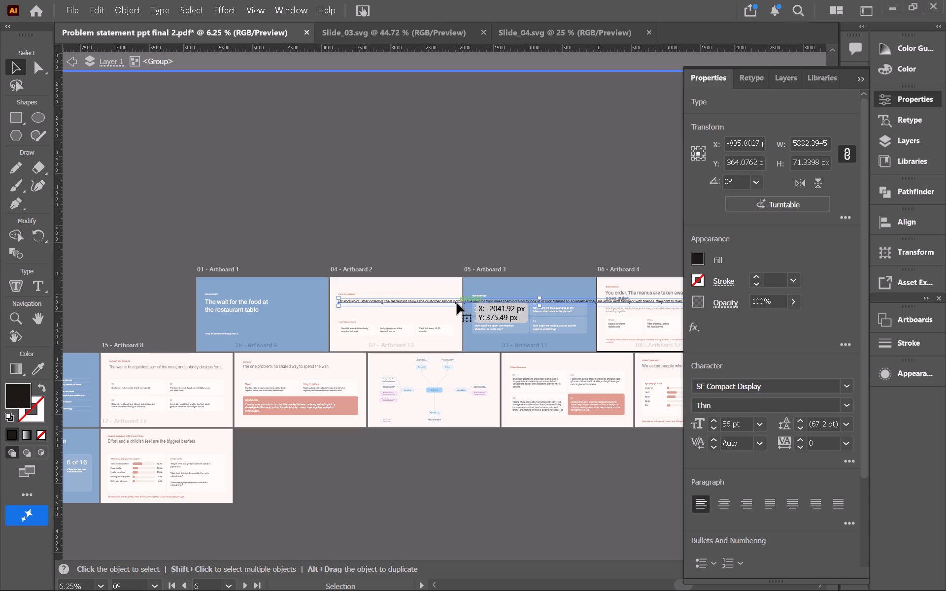
key("BackSpace")
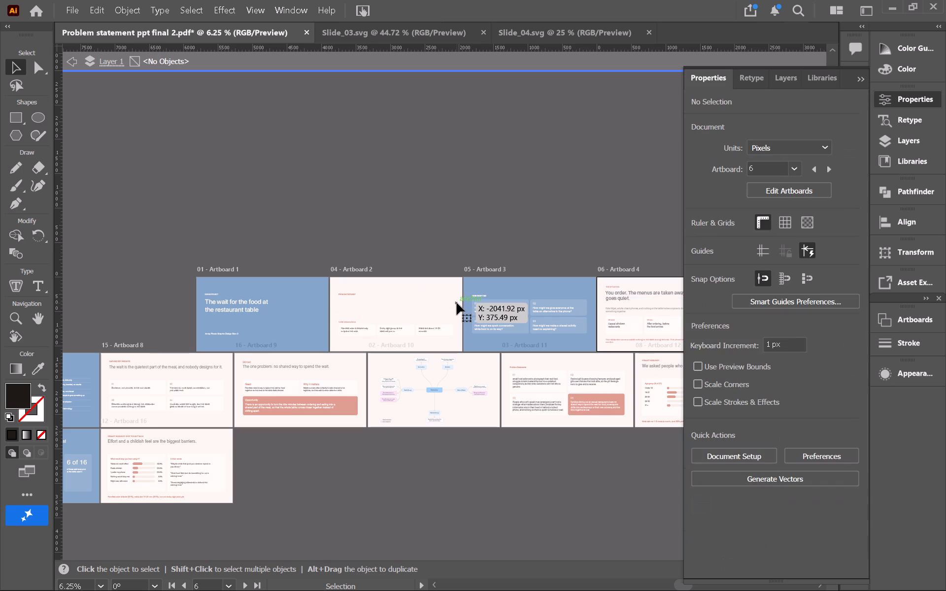
key("ctrl+equal")
key("ctrl+equal")
key("ctrl+equal")
double_click(457, 303)
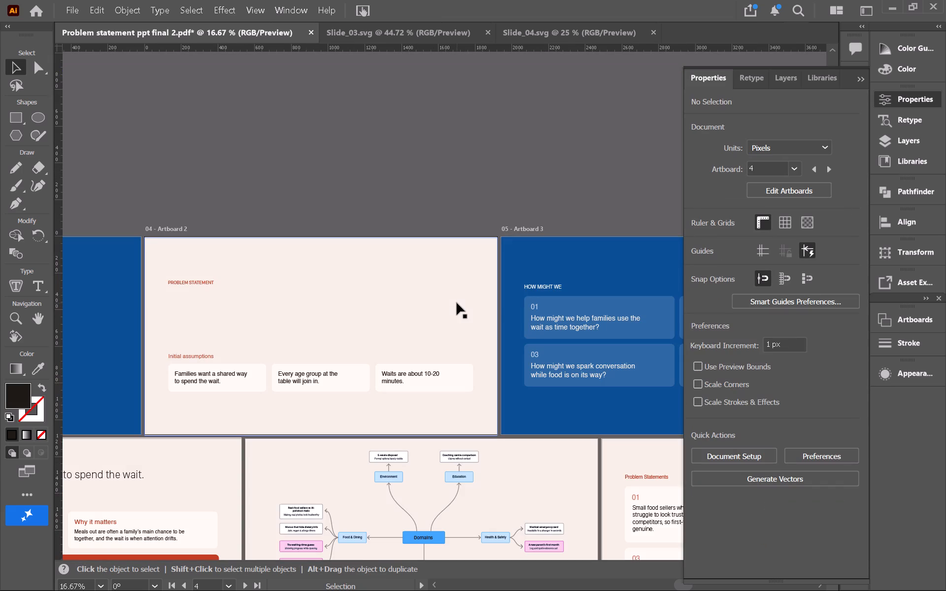
Duplicate the heading "The one problem: no shared way to spend the wait." onto Artboard 2, left-aligned beneath the PROBLEM STATEMENT label.
scroll(494, 314, "right", 3)
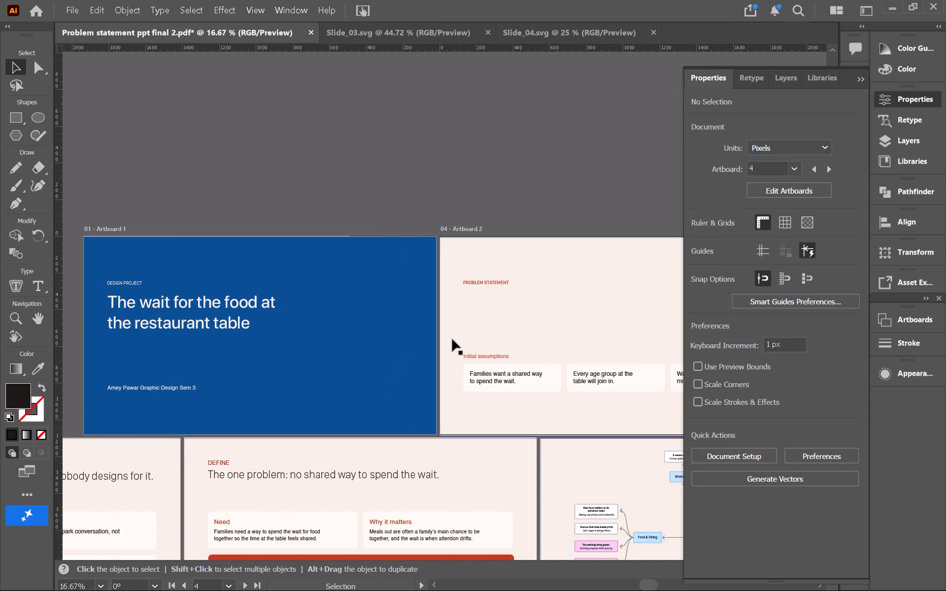
scroll(452, 339, "right", 1)
left_click(372, 472)
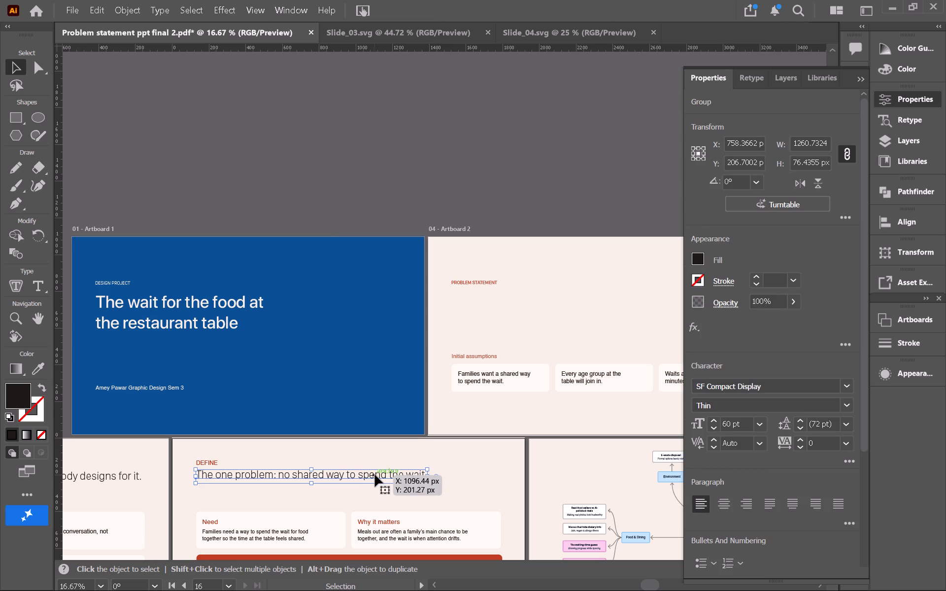
left_click(533, 197)
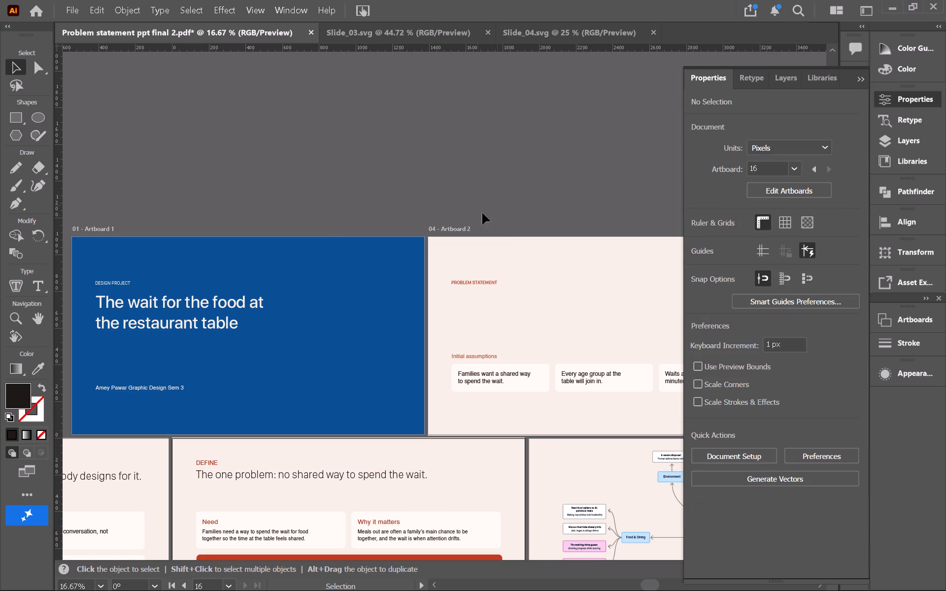
scroll(430, 277, "right", 3)
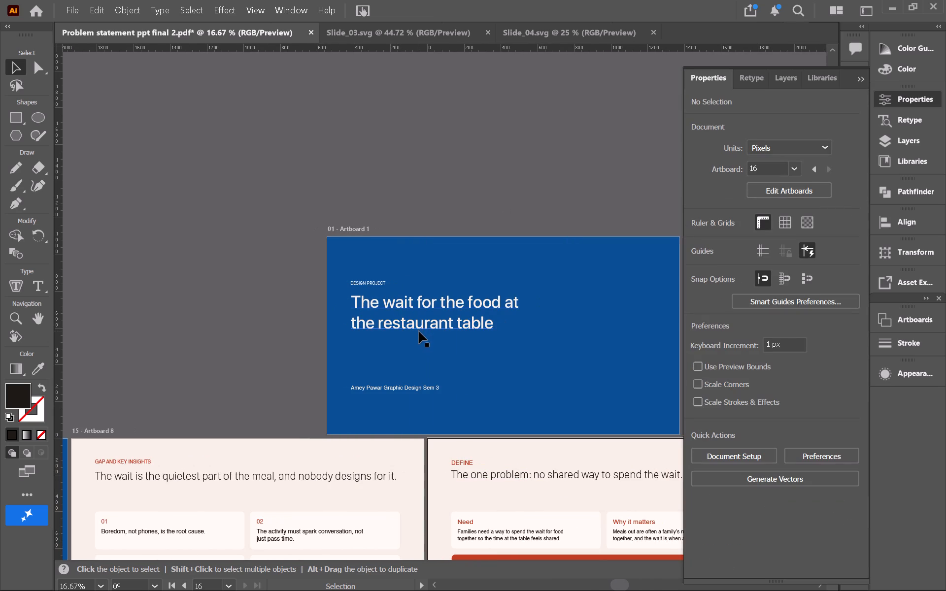
scroll(419, 332, "left", 4)
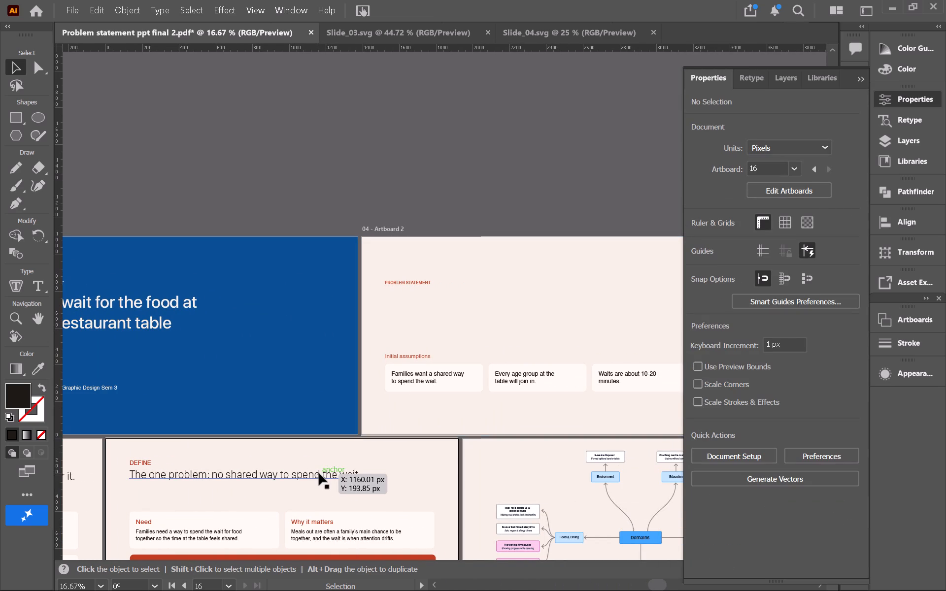
left_click(319, 473)
left_click_drag(319, 473, 555, 298, "alt")
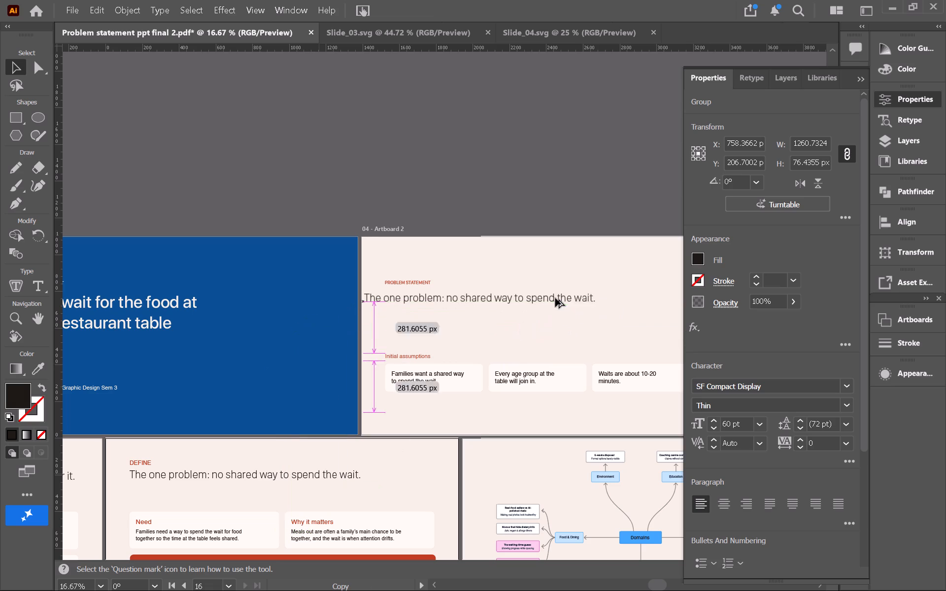
left_click_drag(555, 298, 574, 299, "alt")
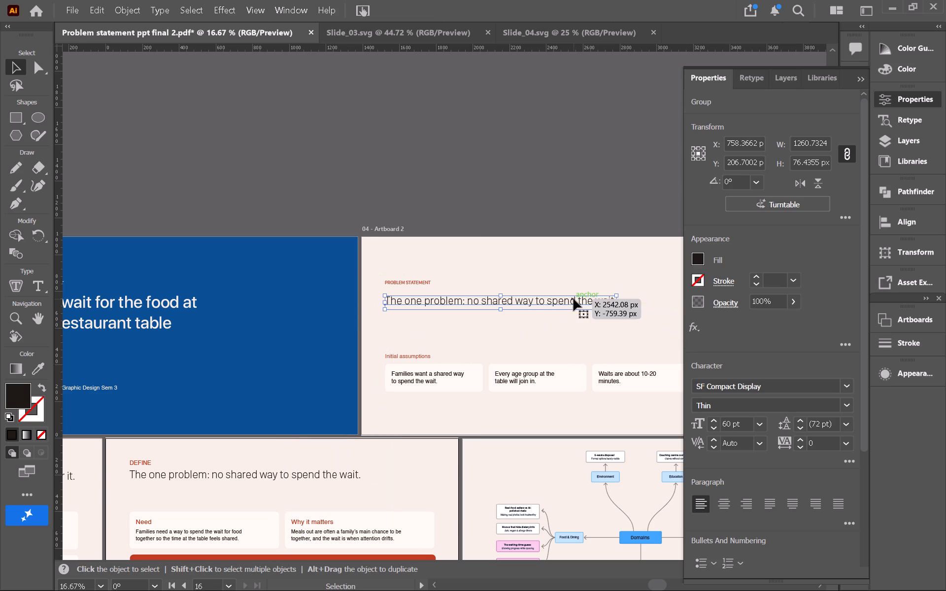
Replace the duplicated heading's text on Artboard 2 with the copied Podi Point statement.
triple_click(574, 299)
triple_click(574, 299)
triple_click(562, 302)
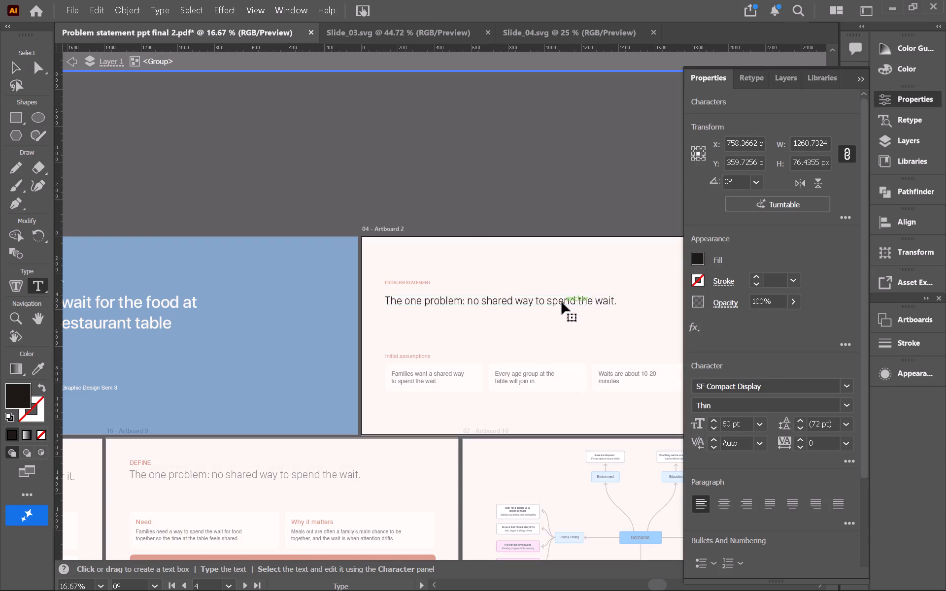
key("ctrl+v")
Break the Podi Point statement into three lines, starting new lines before "food gives them" and "family or with friends".
right_click(586, 298)
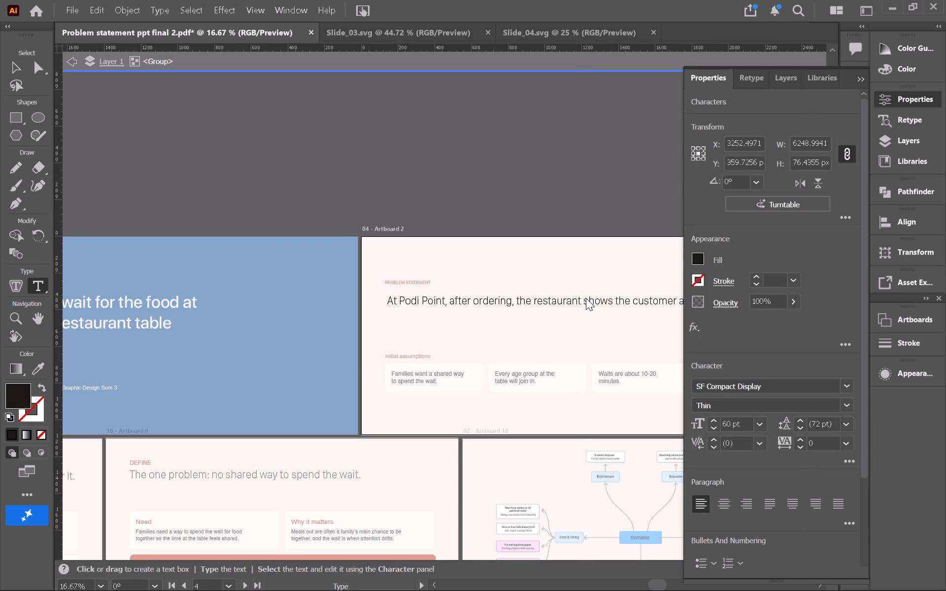
scroll(586, 298, "left", 20)
left_click(527, 301)
scroll(527, 301, "left", 7)
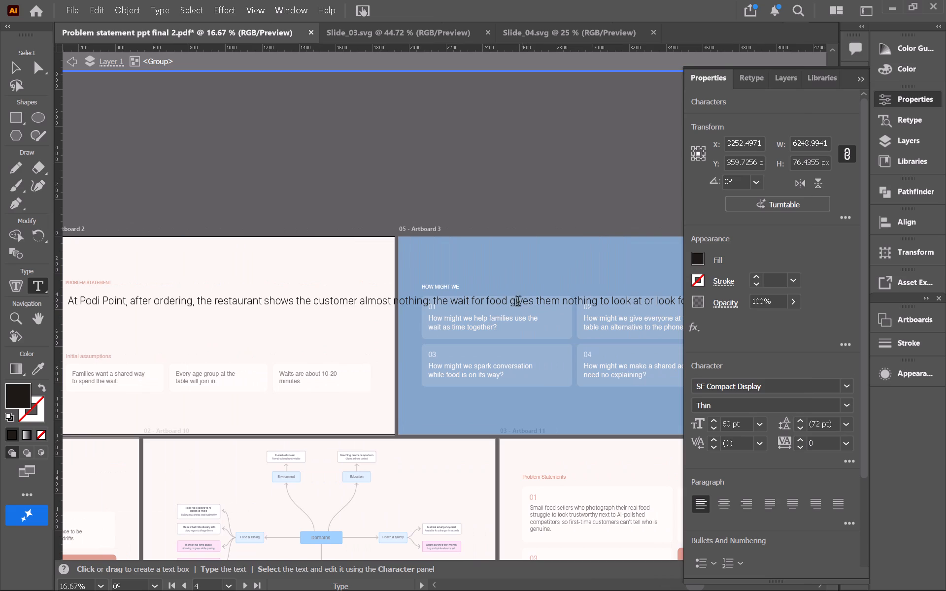
left_click(485, 302)
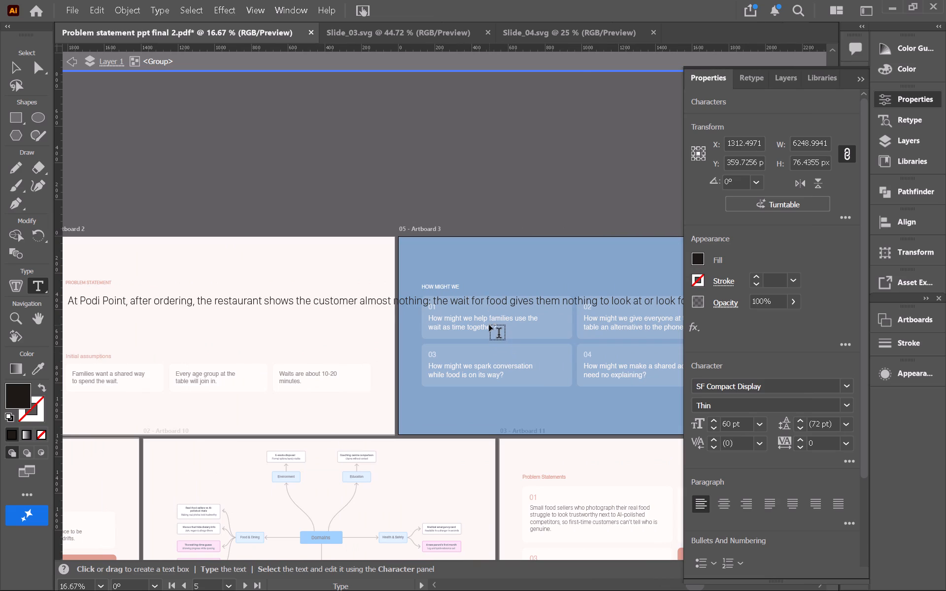
key("Return")
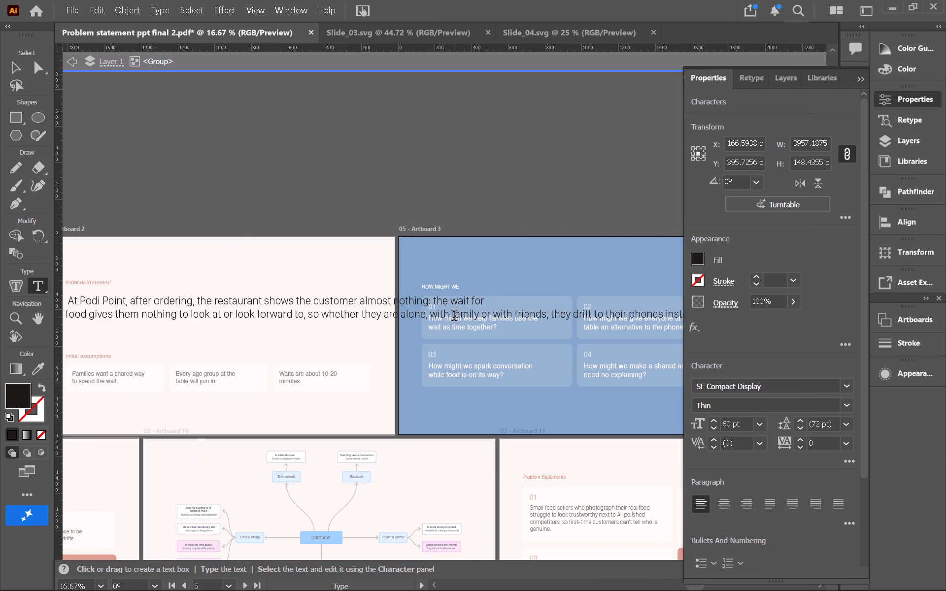
left_click(454, 317)
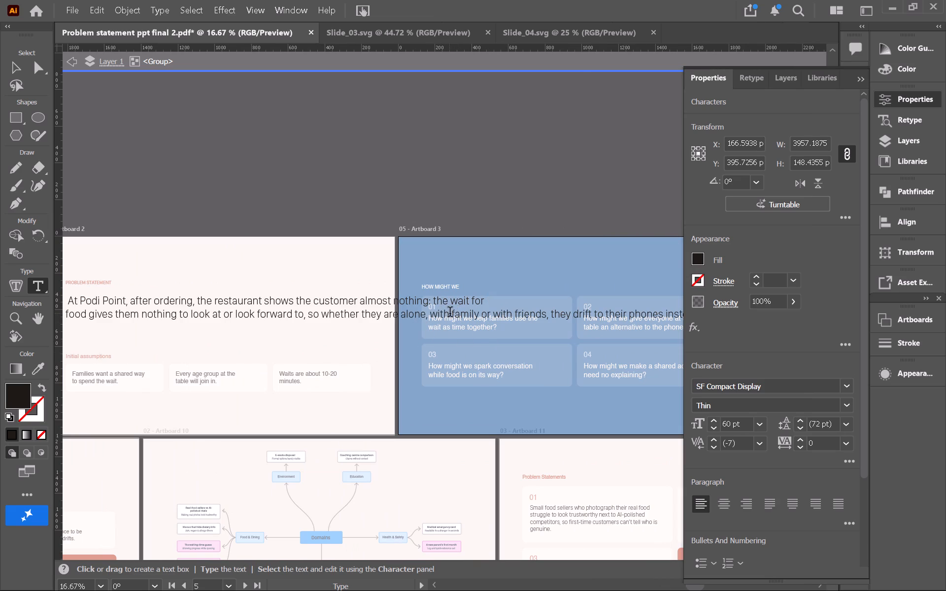
left_click(451, 314)
key("Return")
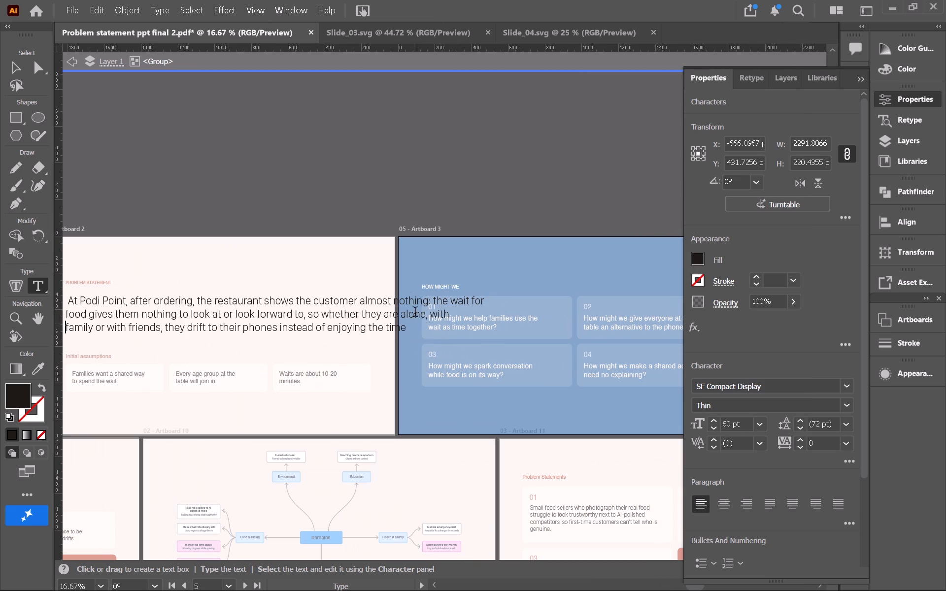
Set the whole three-line Podi Point statement to a 44 pt font size, finish text editing and deselect it.
scroll(359, 302, "right", 1)
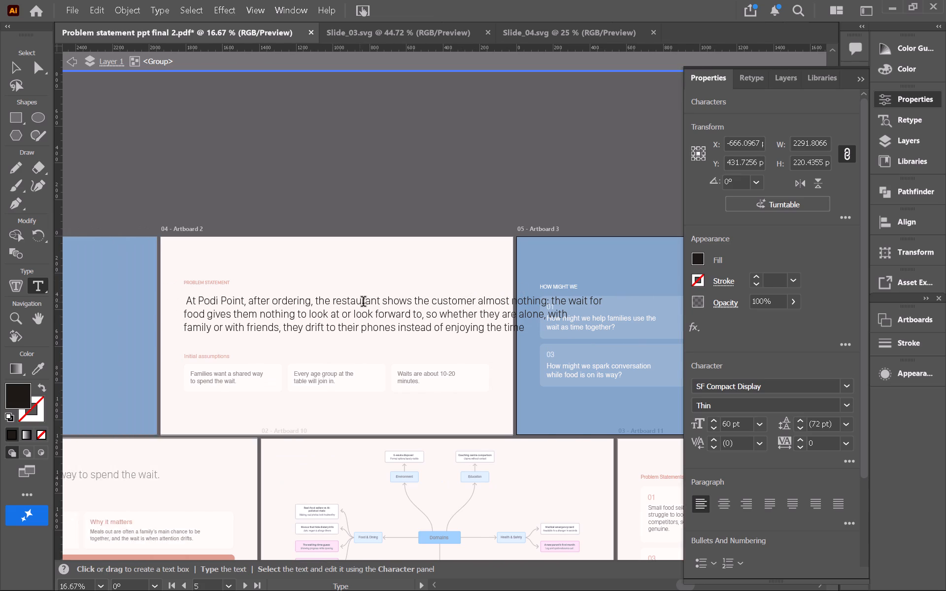
scroll(363, 303, "right", 1)
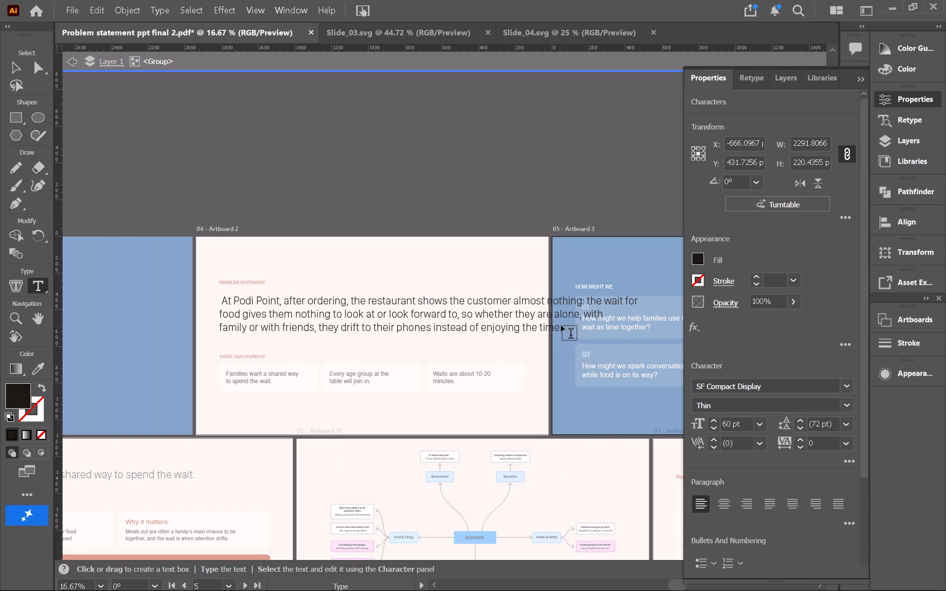
left_click_drag(560, 326, 195, 297)
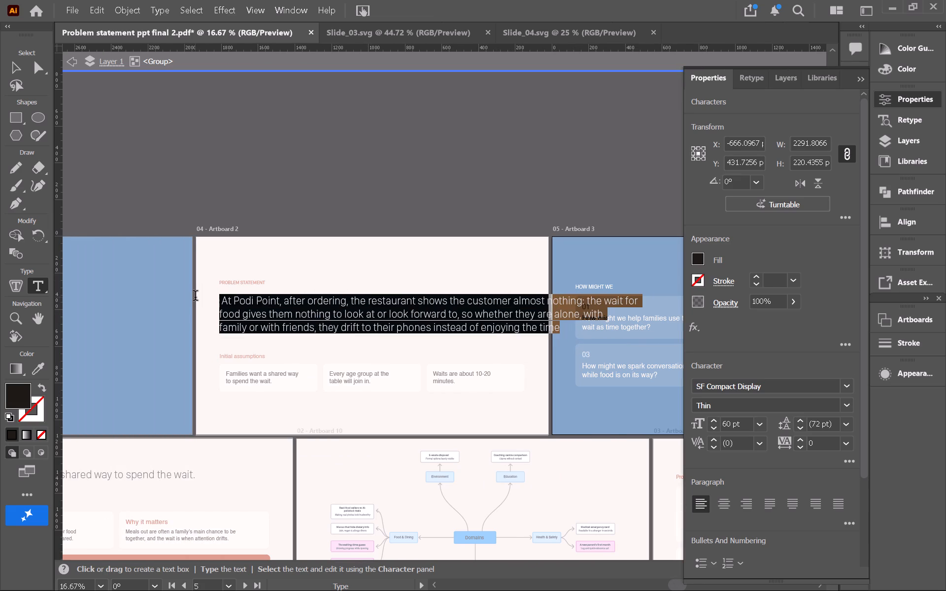
left_click(717, 429)
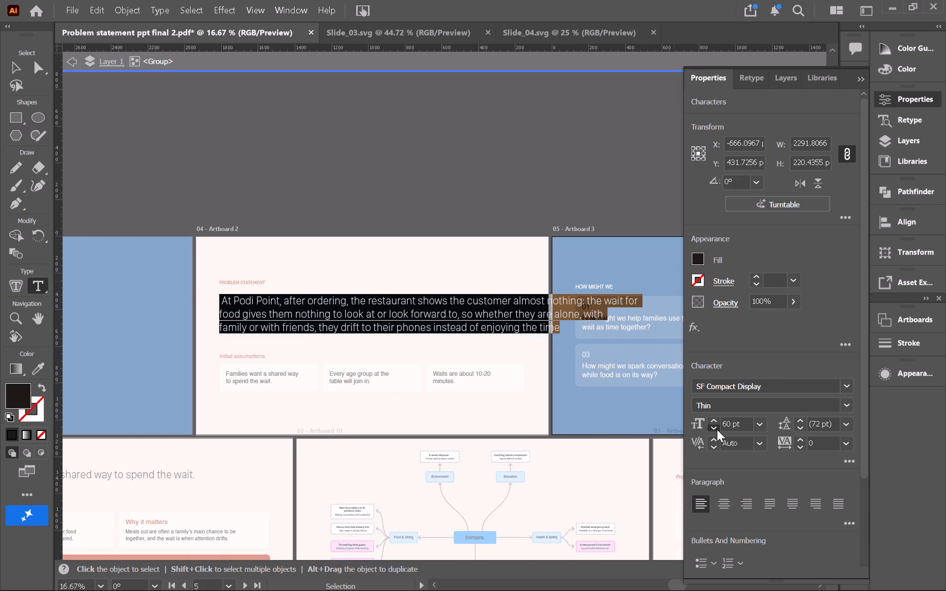
double_click(717, 429)
triple_click(717, 429)
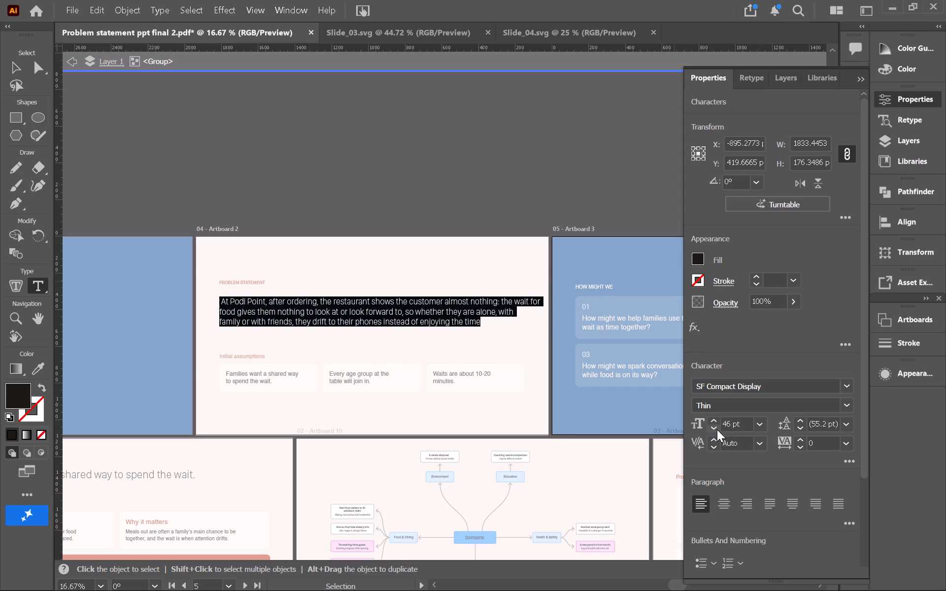
left_click(715, 428)
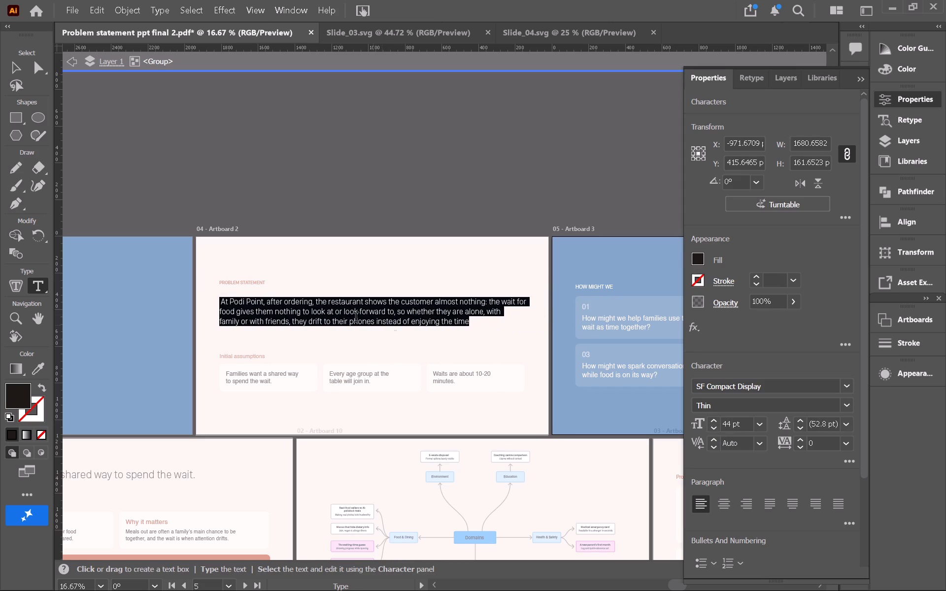
left_click(327, 314)
left_click(10, 66)
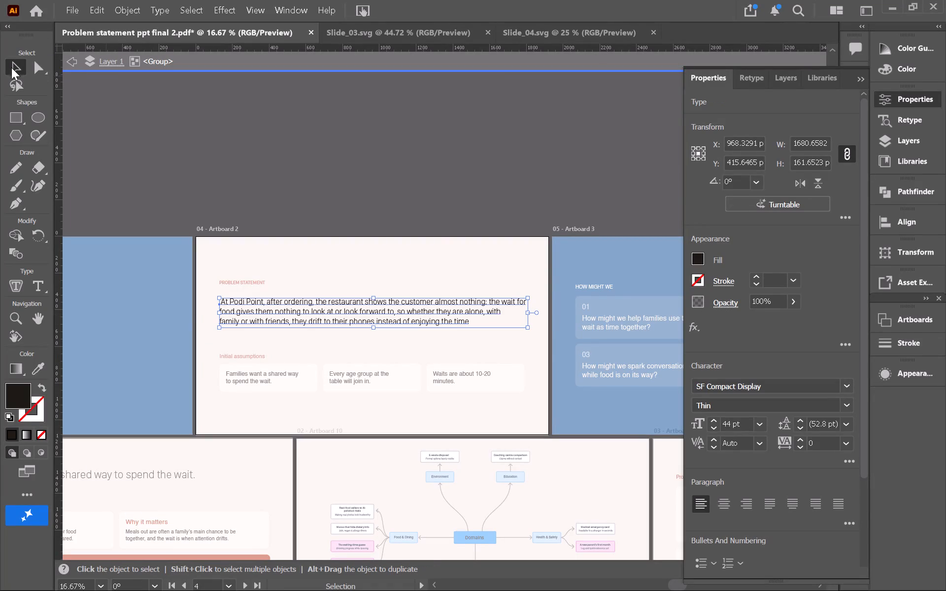
left_click(329, 201)
key("ctrl+equal")
key("ctrl+equal")
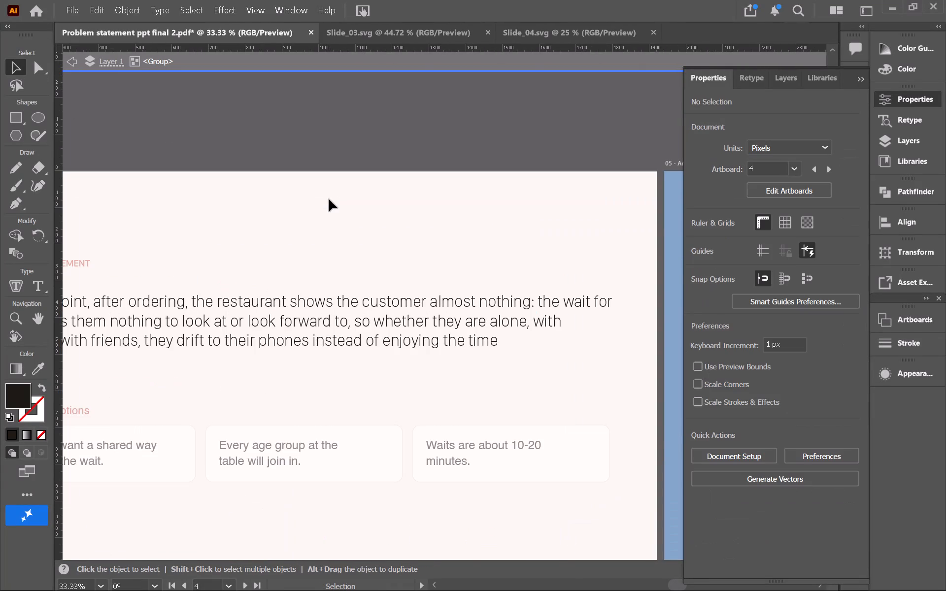
Remove the leading space before "At Podi Point" in the Artboard 2 problem statement and finish text editing.
scroll(320, 192, "down", 2)
left_click(172, 217)
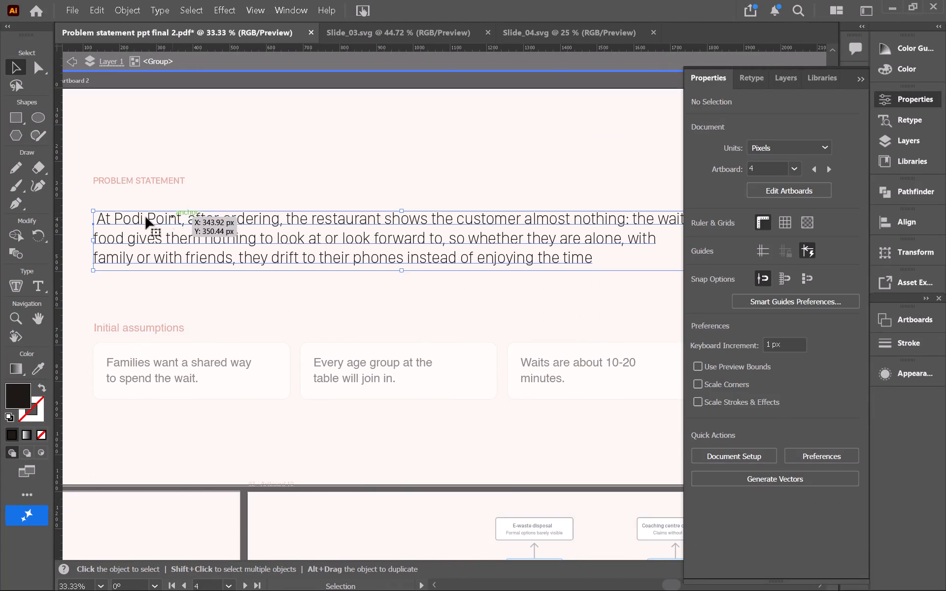
double_click(103, 218)
left_click(97, 219)
left_click(101, 227)
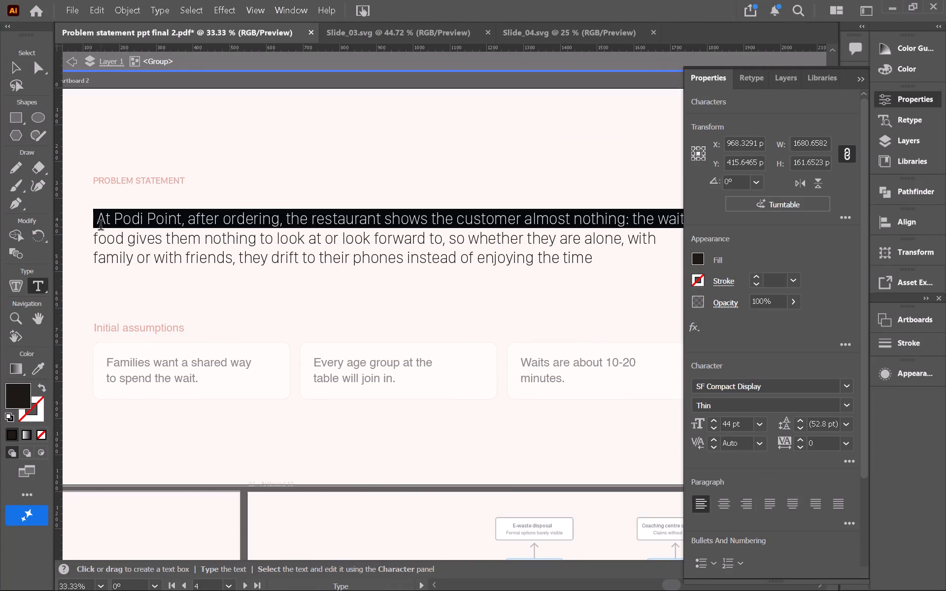
key("BackSpace")
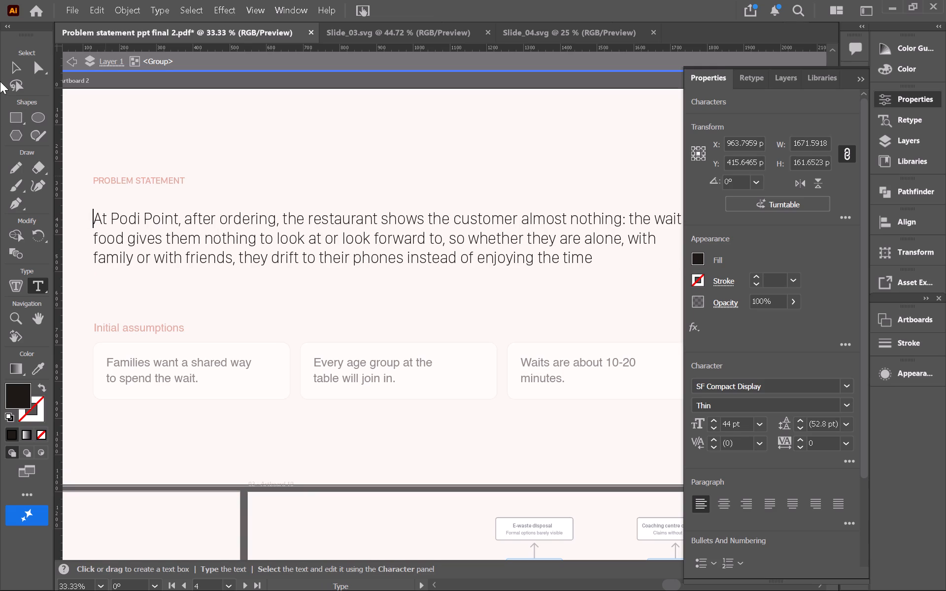
left_click(19, 62)
left_click(387, 172)
Justify the whole three-line Podi Point statement on Artboard 2 with its last line aligned left.
double_click(392, 218)
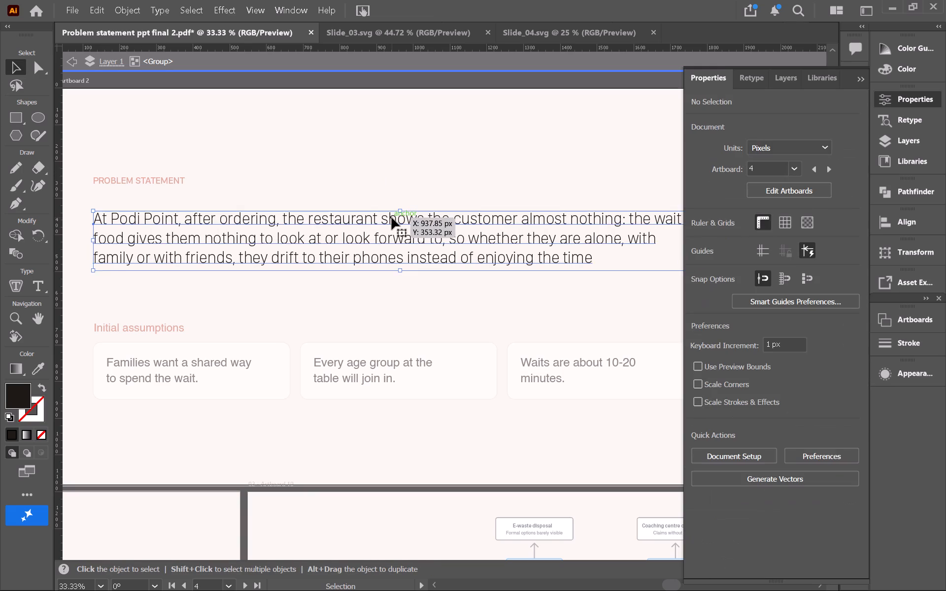
triple_click(392, 218)
left_click_drag(597, 253, 240, 229)
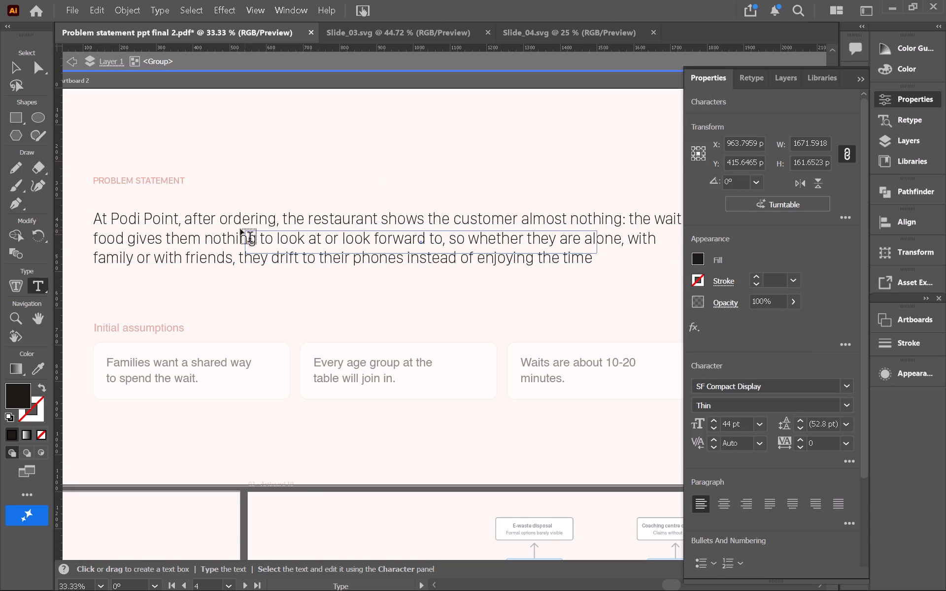
left_click_drag(240, 229, 235, 230)
key("ctrl+z")
triple_click(512, 265)
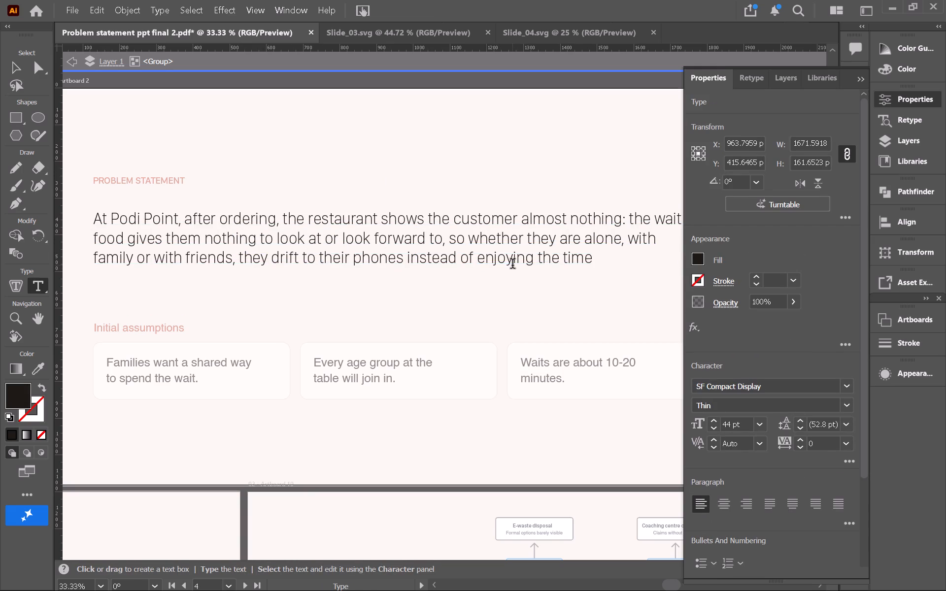
left_click_drag(591, 257, 496, 256)
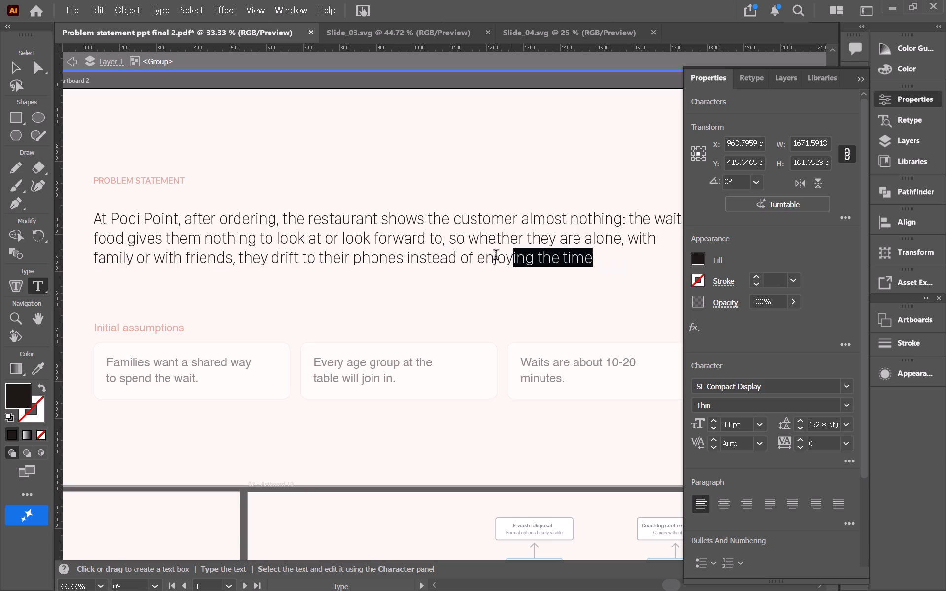
left_click_drag(496, 256, 79, 193)
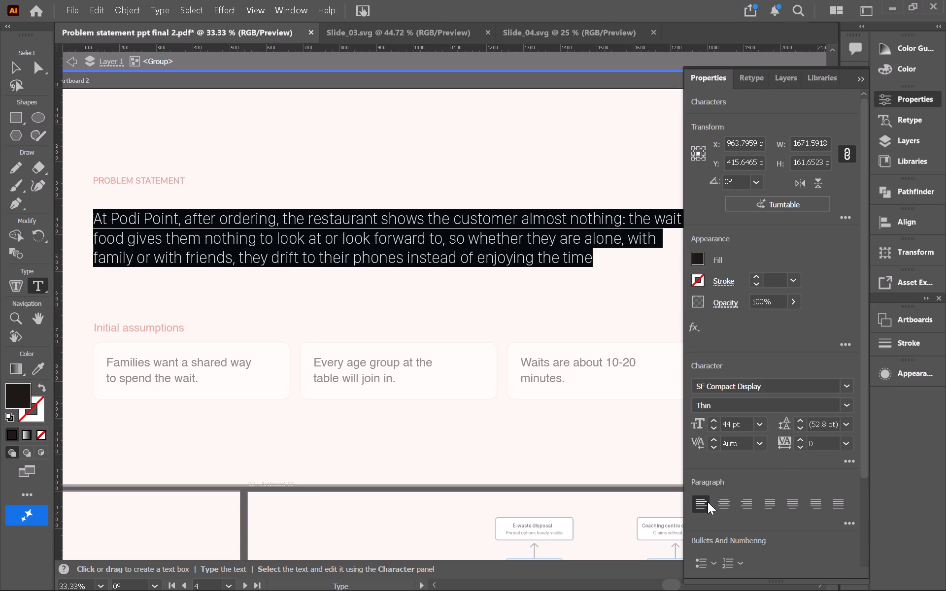
left_click(776, 503)
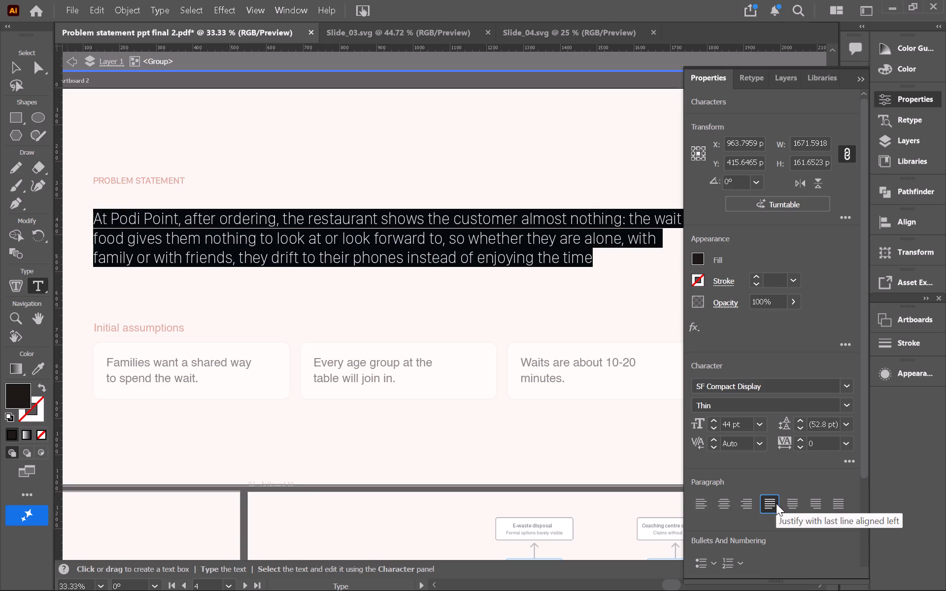
Move "family" up to the statement's second line so the third line starts at "or with friends", and exit text editing.
key("ctrl+minus")
key("ctrl+minus")
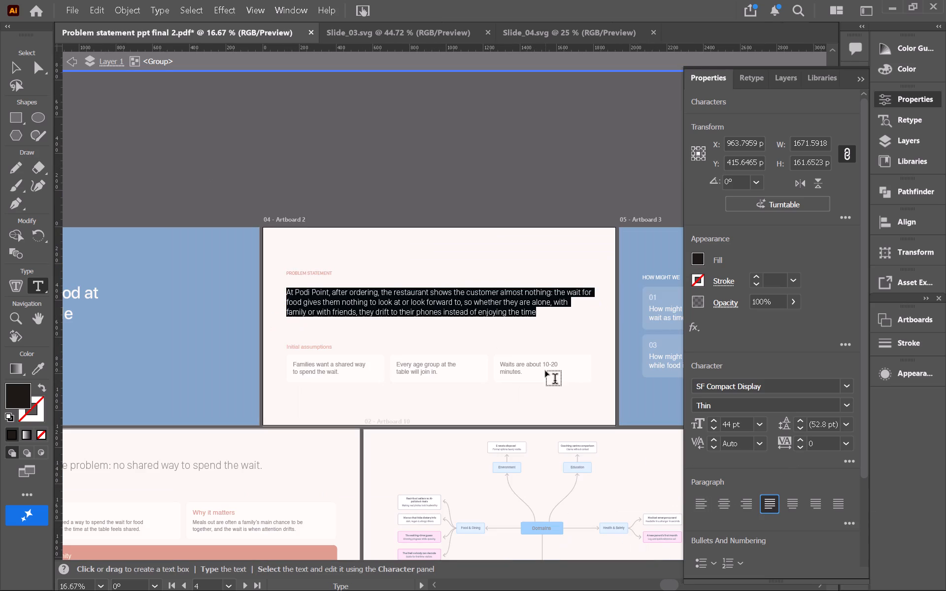
left_click(306, 316)
left_click(287, 312)
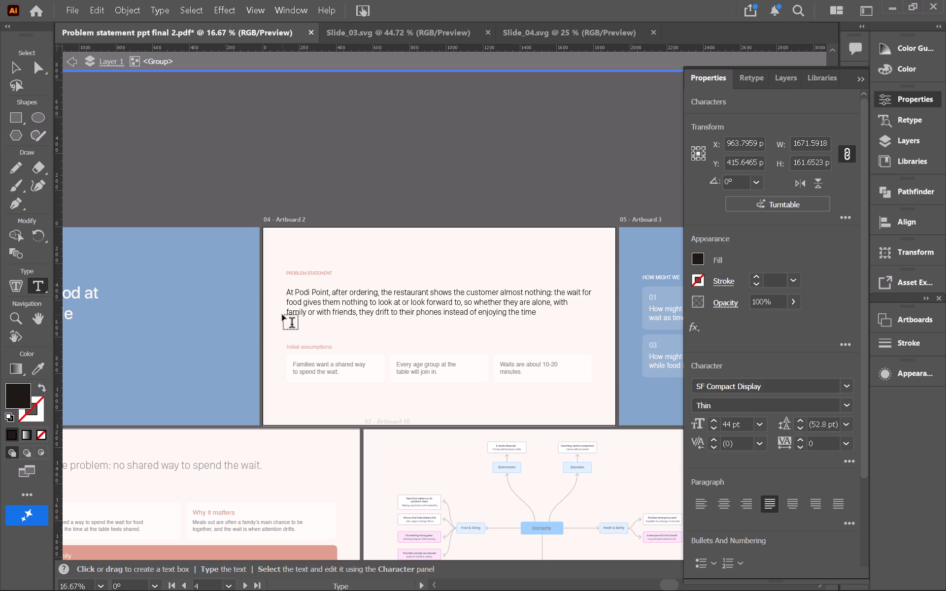
key("BackSpace")
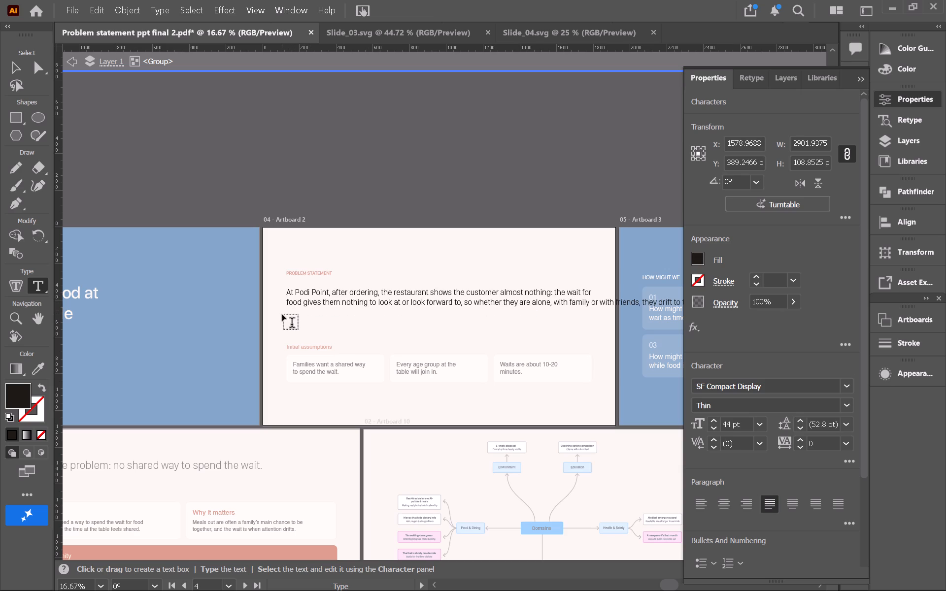
left_click(591, 303)
key("Return")
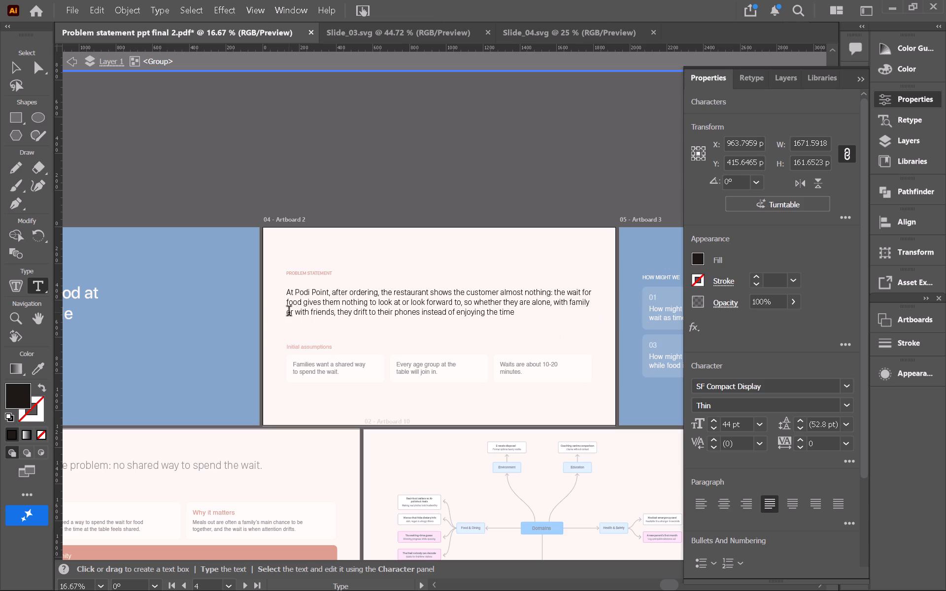
left_click(10, 66)
left_click(329, 157)
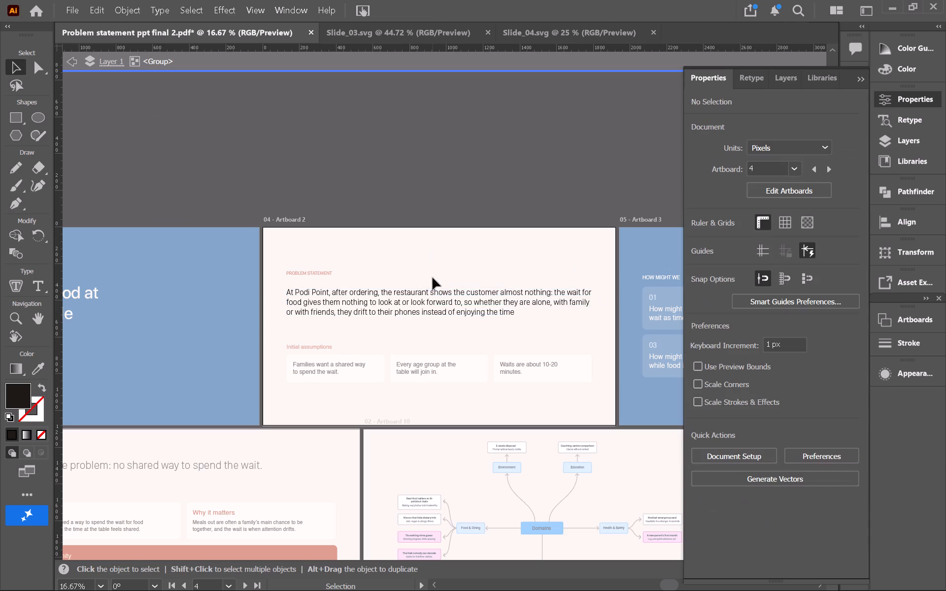
triple_click(426, 212)
Compare the Problem Statements slide in the deck with the reference version in Slide_03.svg, checking card 04.
scroll(420, 243, "down", 9)
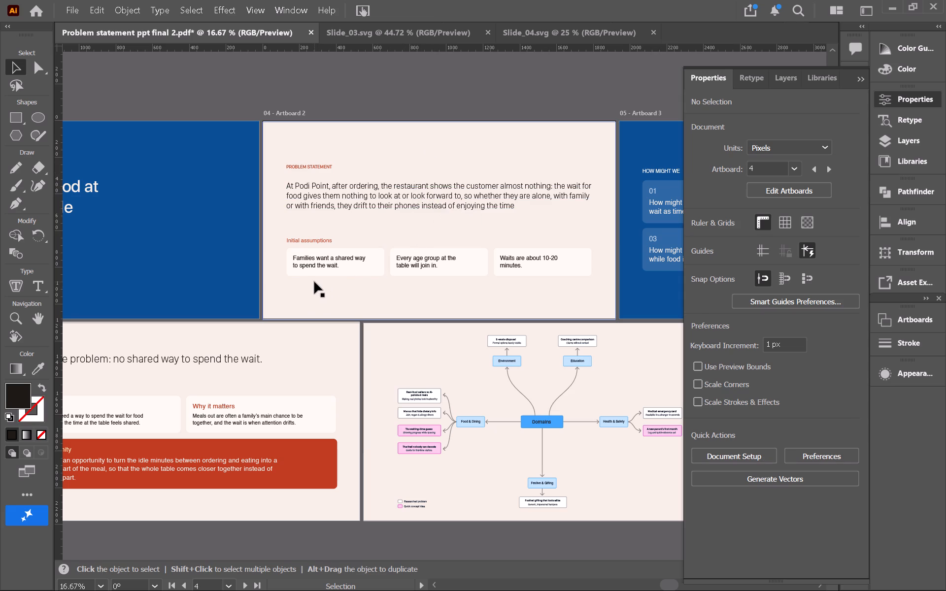
scroll(315, 280, "left", 2)
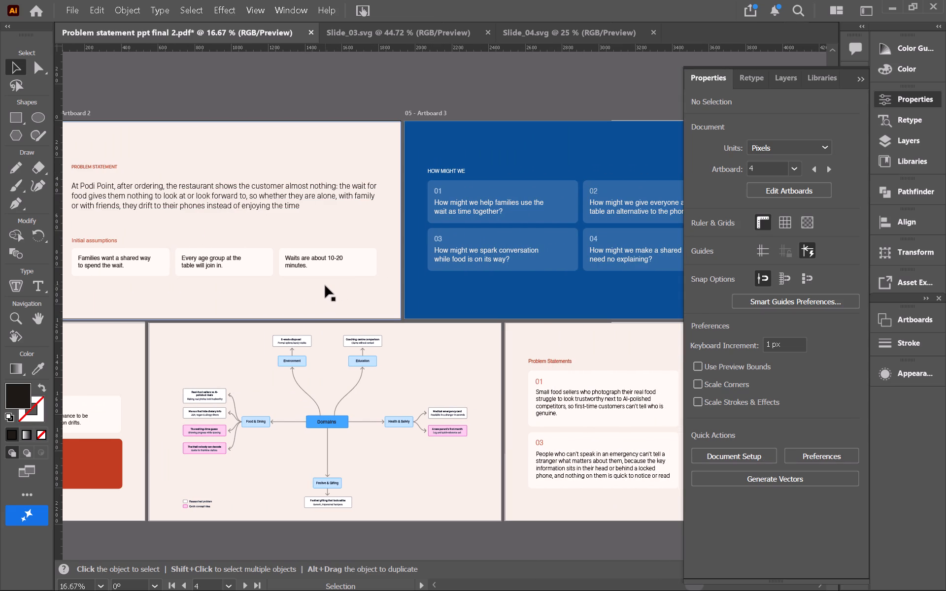
scroll(329, 263, "left", 1)
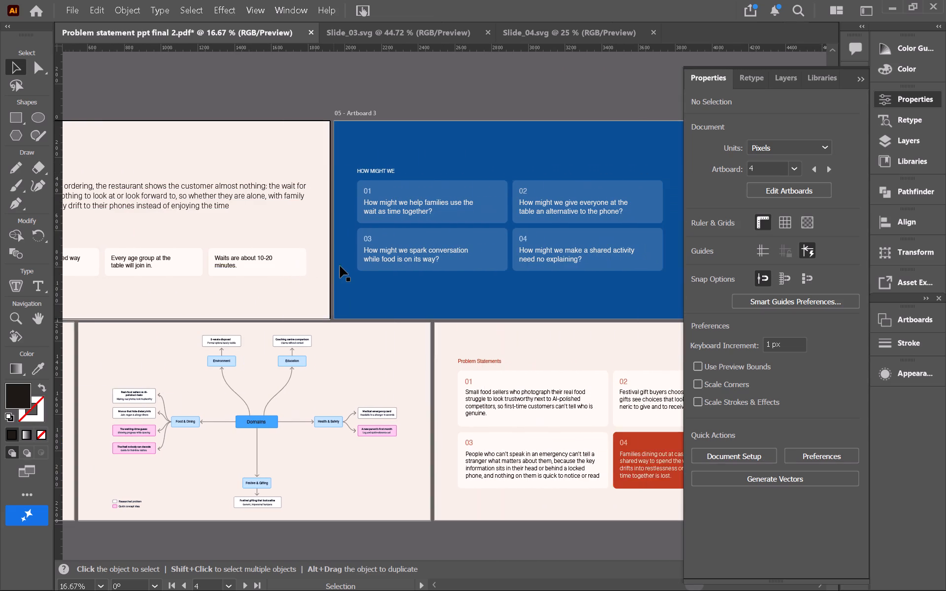
scroll(340, 266, "left", 1)
scroll(434, 43, "left", 1)
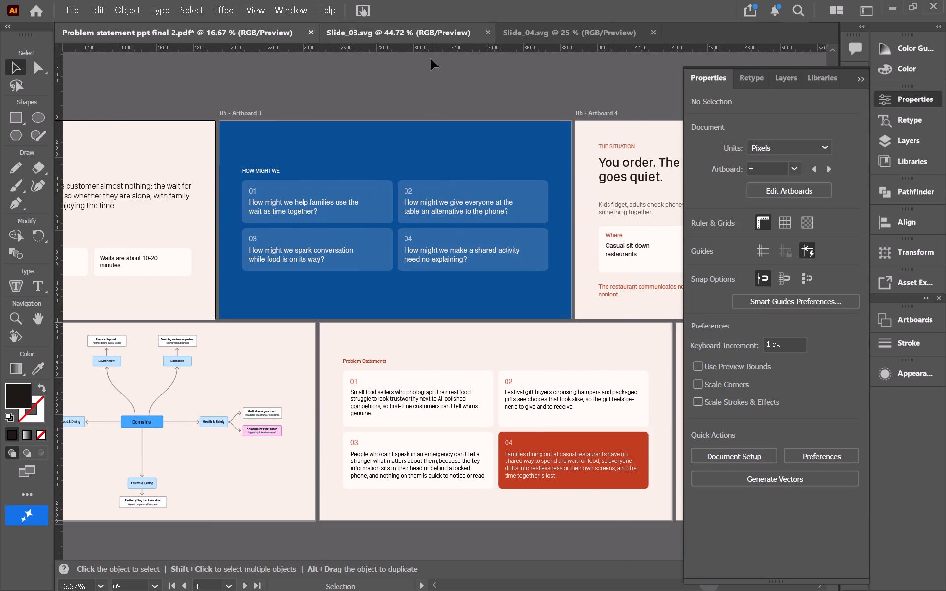
scroll(431, 59, "left", 1)
left_click(462, 94)
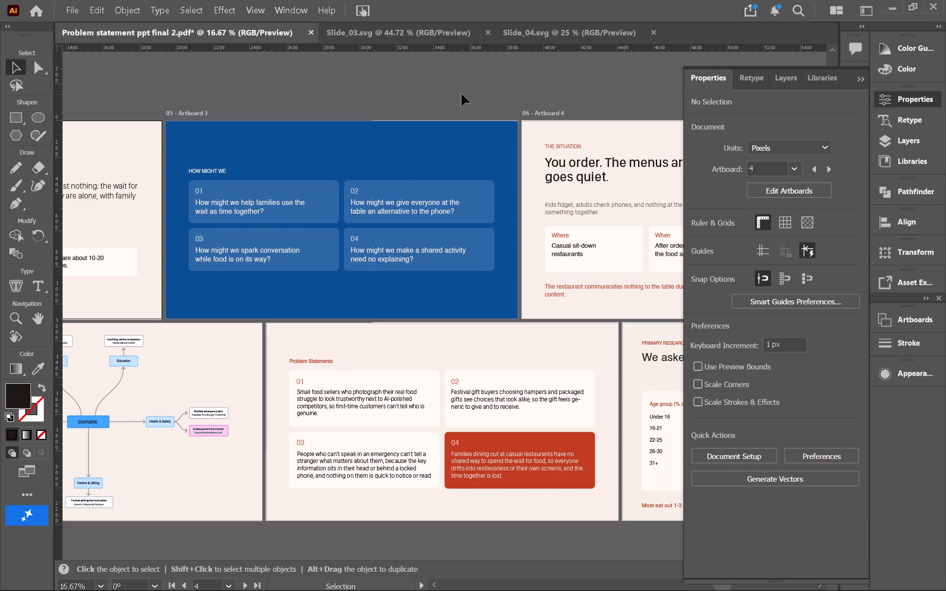
left_click(460, 36)
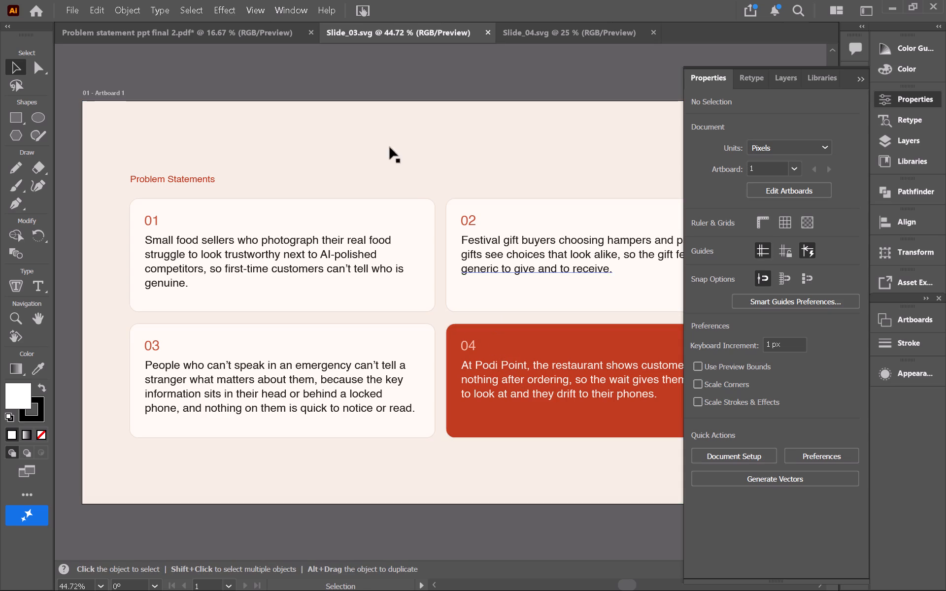
left_click(195, 33)
scroll(378, 273, "right", 1)
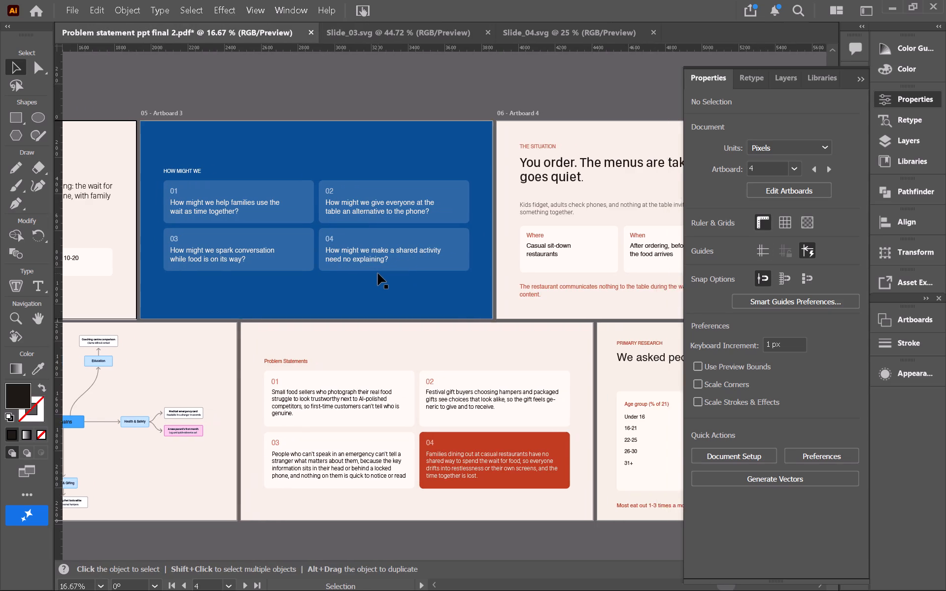
scroll(378, 273, "right", 1)
scroll(377, 278, "down", 2)
scroll(436, 336, "left", 1)
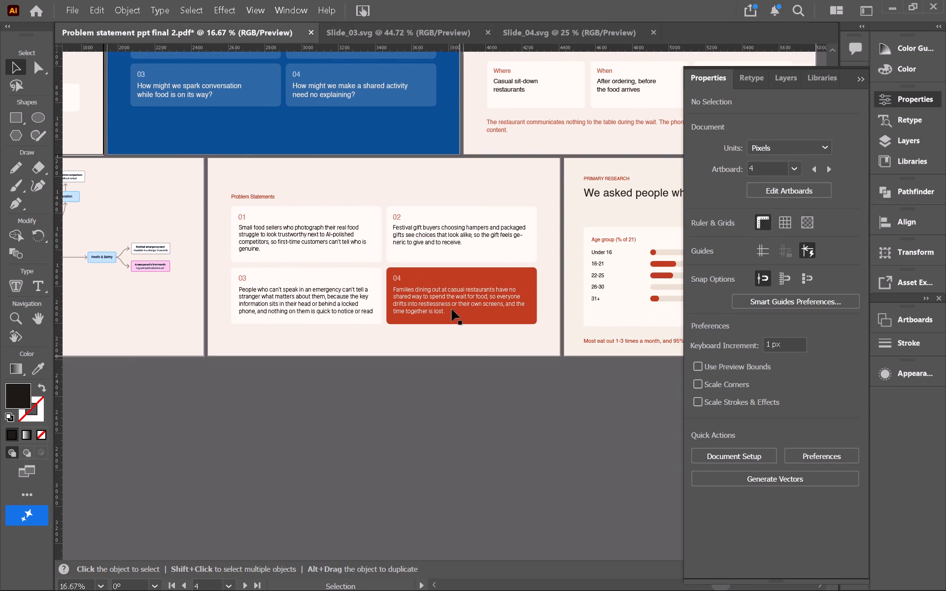
scroll(436, 295, "right", 7)
scroll(279, 91, "up", 1)
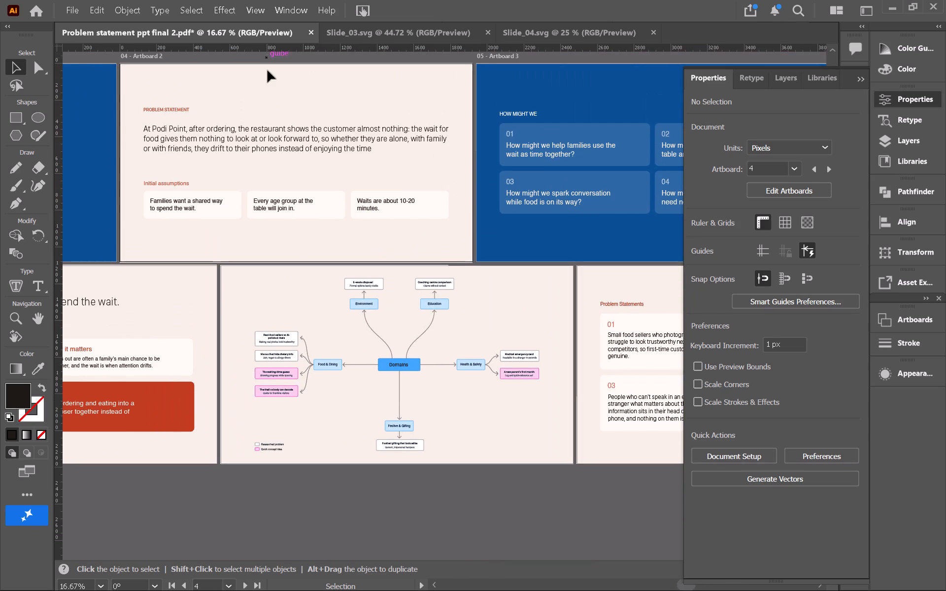
Copy the Podi Point statement from Artboard 2.
left_click(268, 136)
scroll(268, 134, "left", 1)
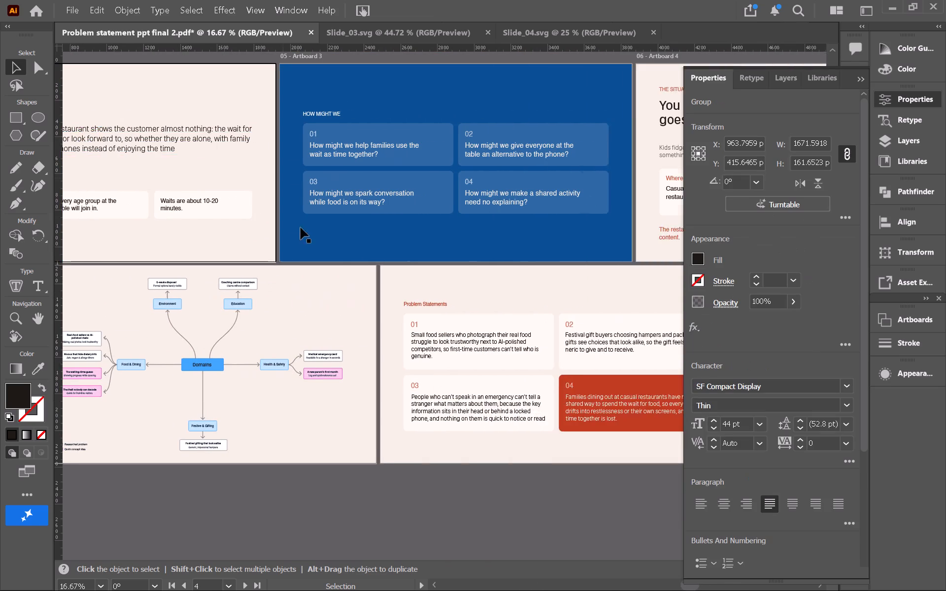
scroll(301, 228, "left", 2)
scroll(267, 211, "right", 14)
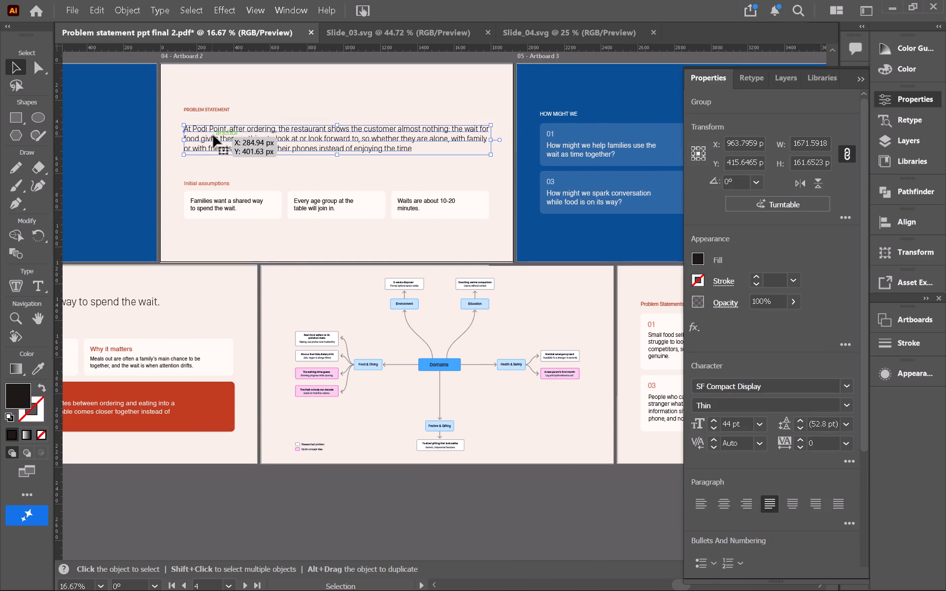
key("ctrl+c")
Delete the "Families dining out" text from card 04 on the Problem Statements slide and paste the copied Podi Point statement.
scroll(296, 331, "left", 6)
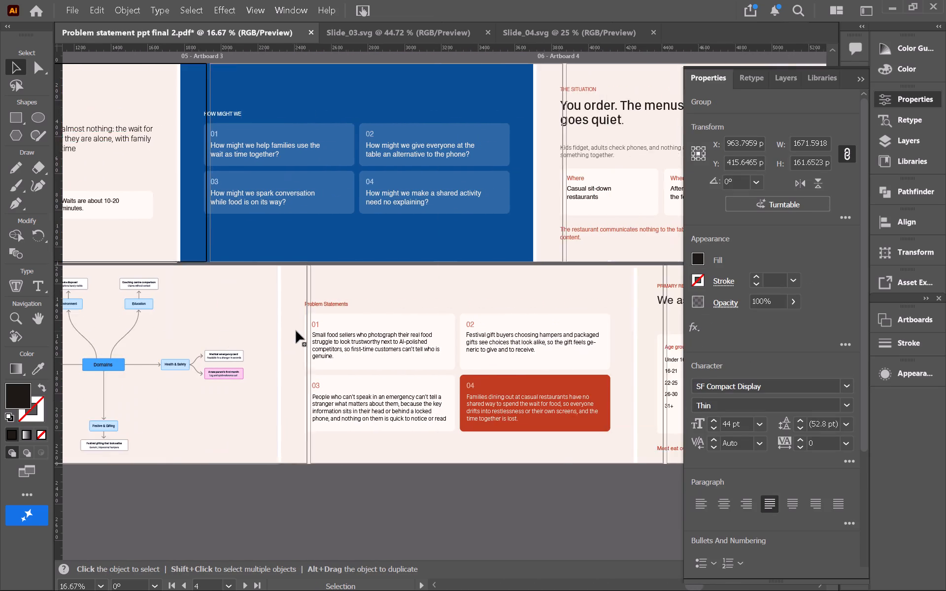
scroll(296, 331, "down", 2)
scroll(297, 331, "left", 1)
key("ctrl+equal")
key("ctrl+equal")
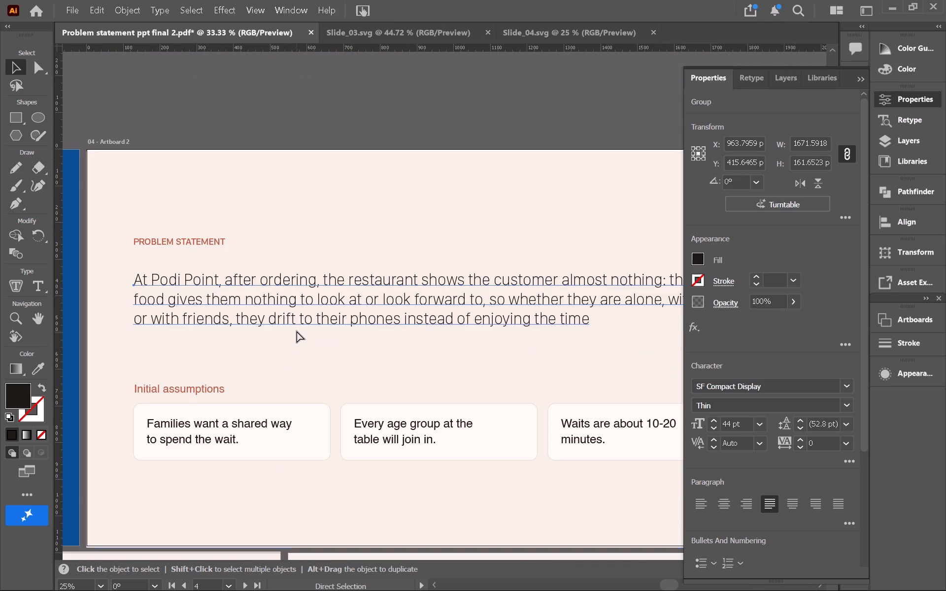
scroll(297, 331, "down", 5)
scroll(293, 324, "left", 8)
scroll(293, 323, "down", 3)
scroll(293, 323, "left", 2)
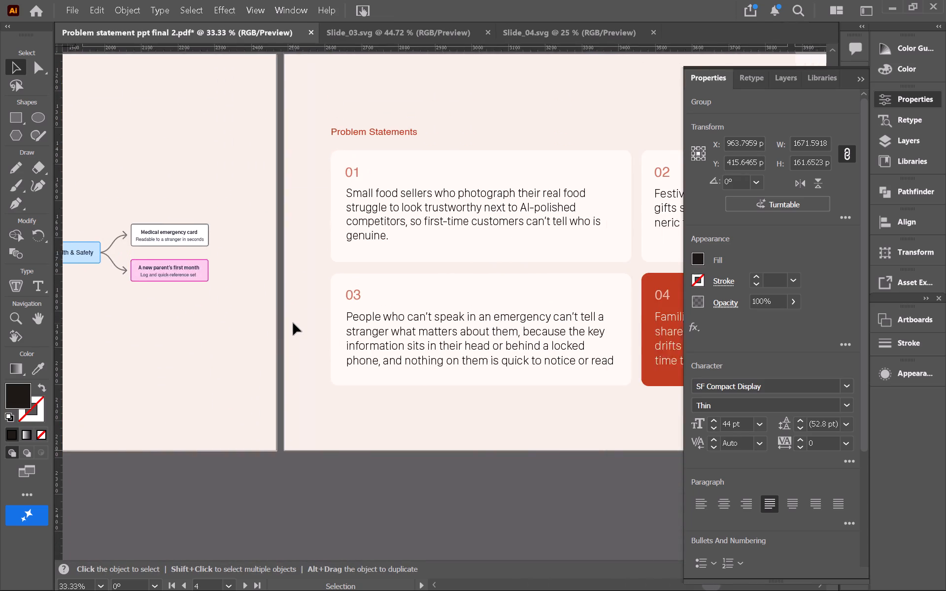
scroll(293, 323, "left", 4)
left_click(302, 321)
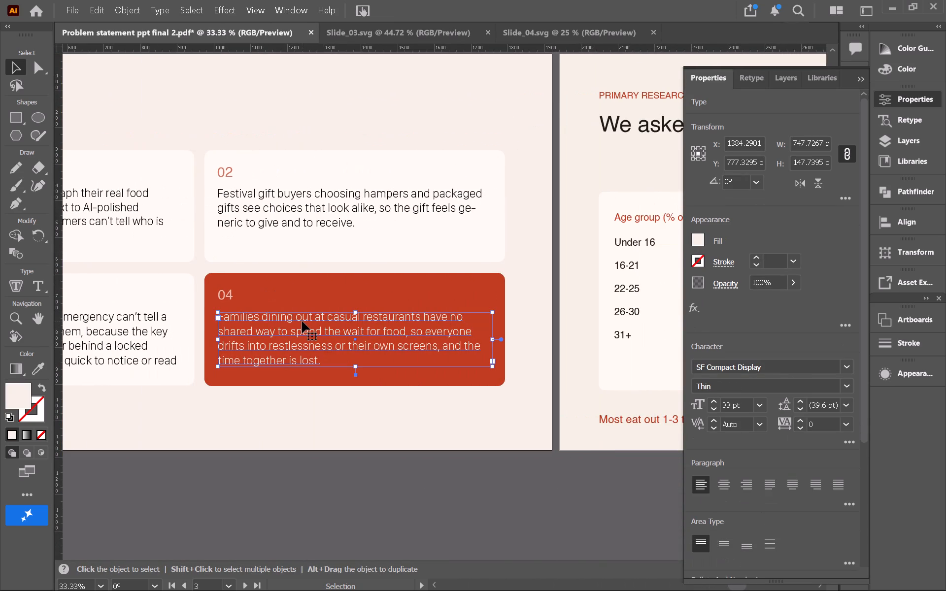
left_click(302, 321)
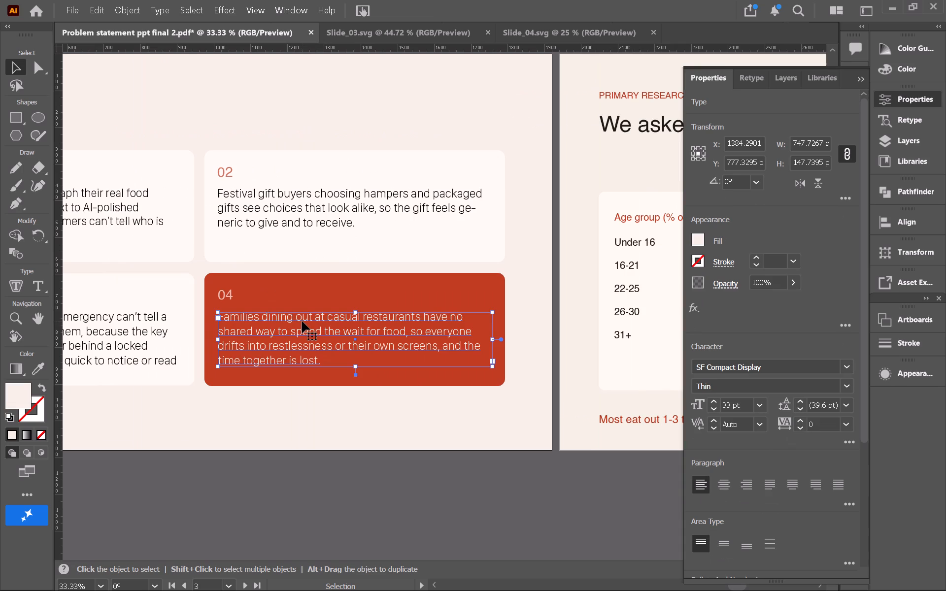
key("BackSpace")
key("ctrl+v")
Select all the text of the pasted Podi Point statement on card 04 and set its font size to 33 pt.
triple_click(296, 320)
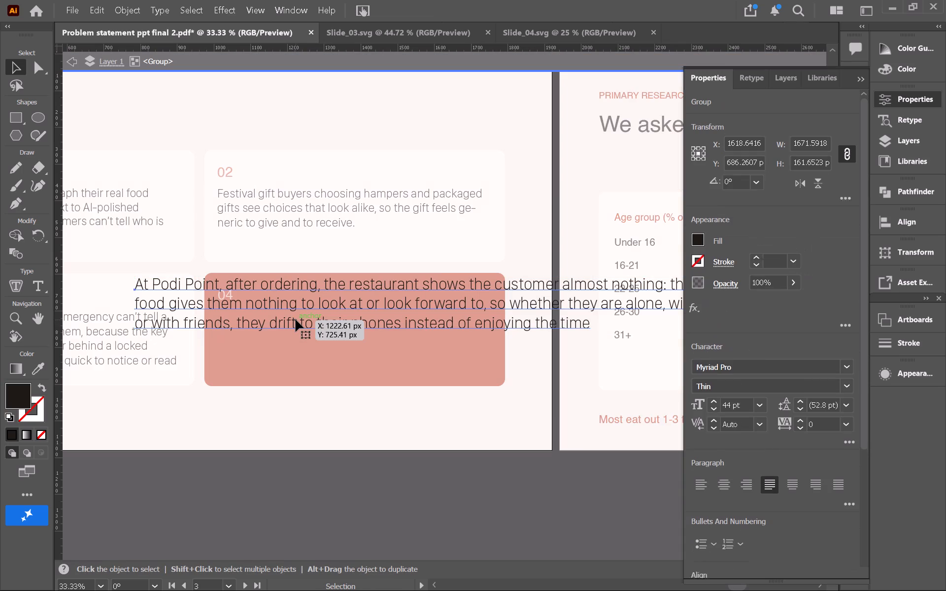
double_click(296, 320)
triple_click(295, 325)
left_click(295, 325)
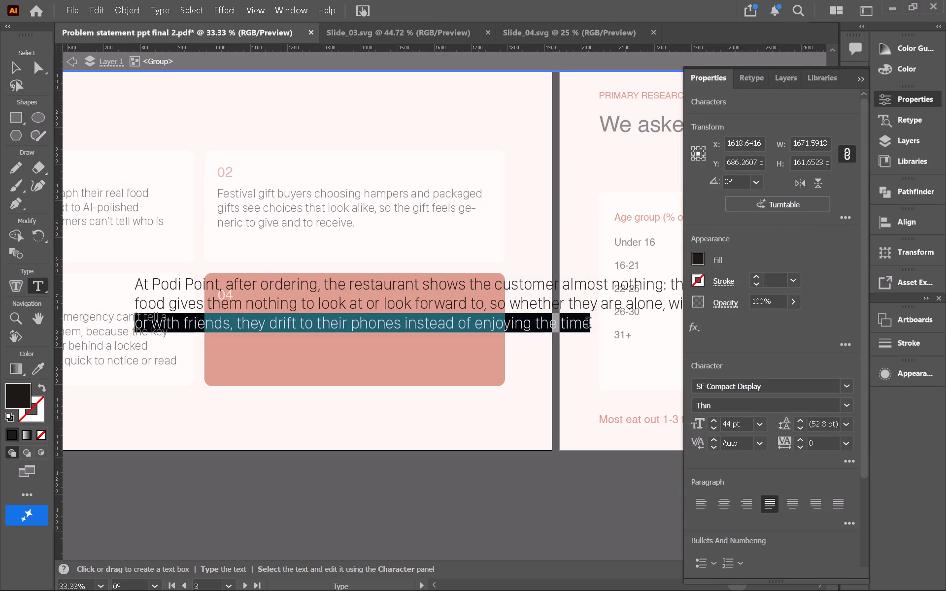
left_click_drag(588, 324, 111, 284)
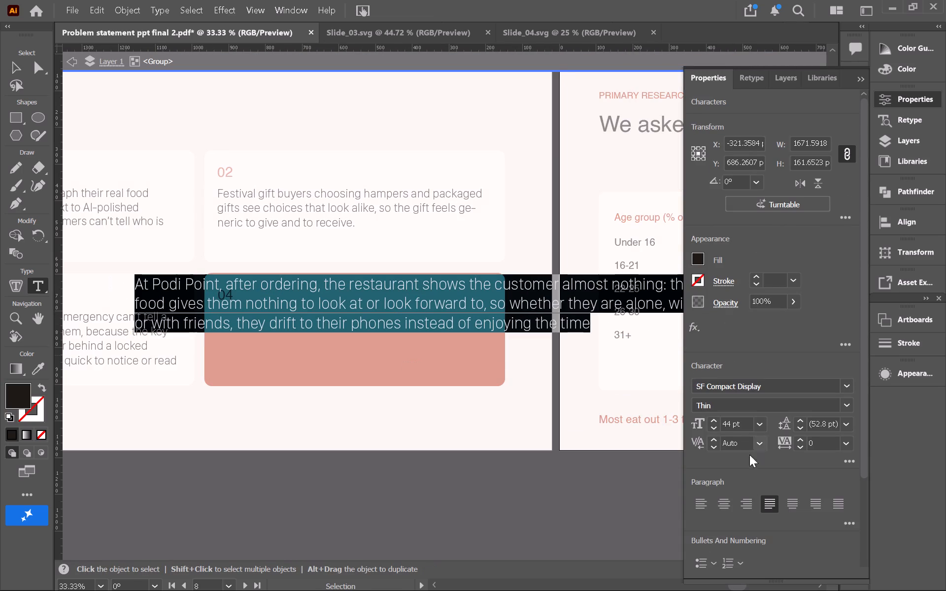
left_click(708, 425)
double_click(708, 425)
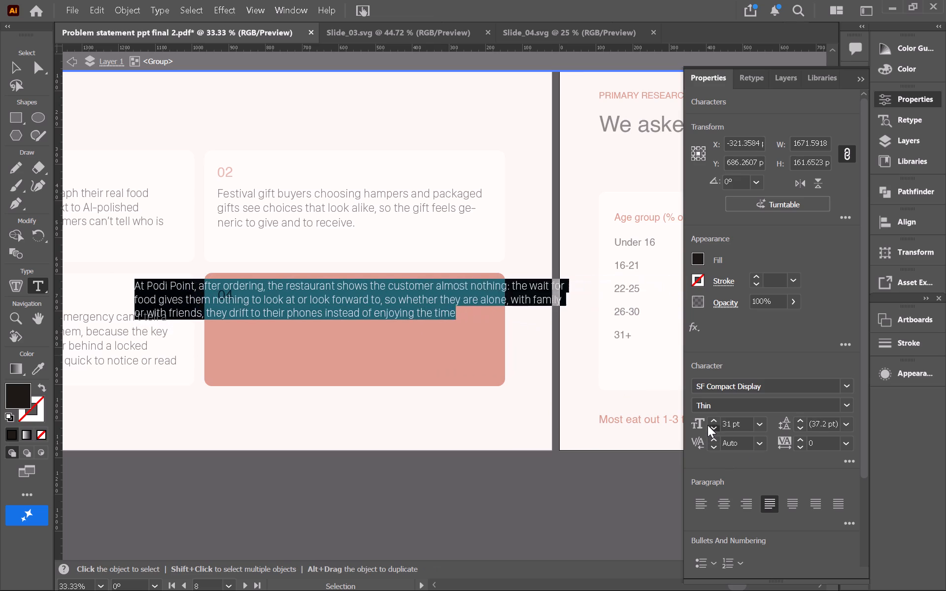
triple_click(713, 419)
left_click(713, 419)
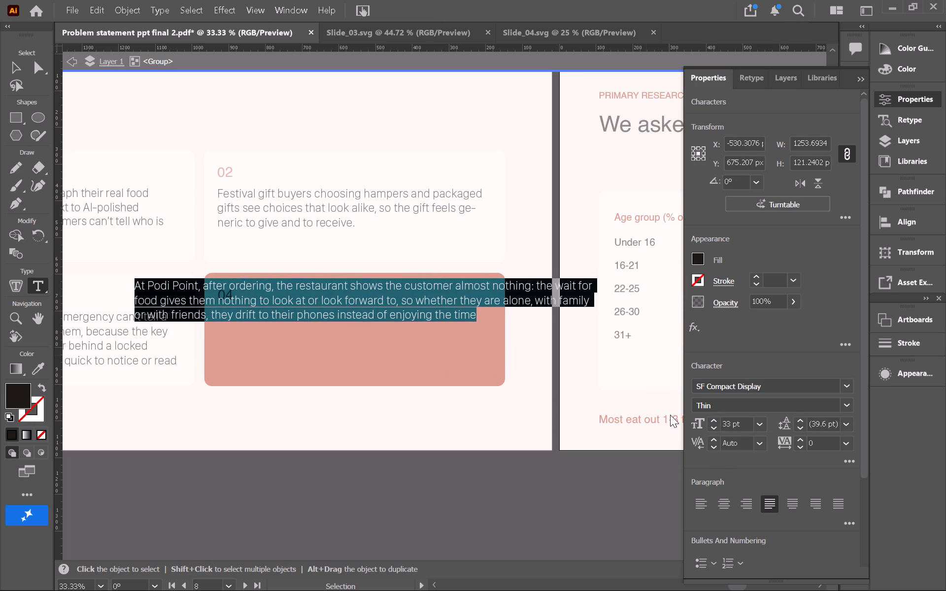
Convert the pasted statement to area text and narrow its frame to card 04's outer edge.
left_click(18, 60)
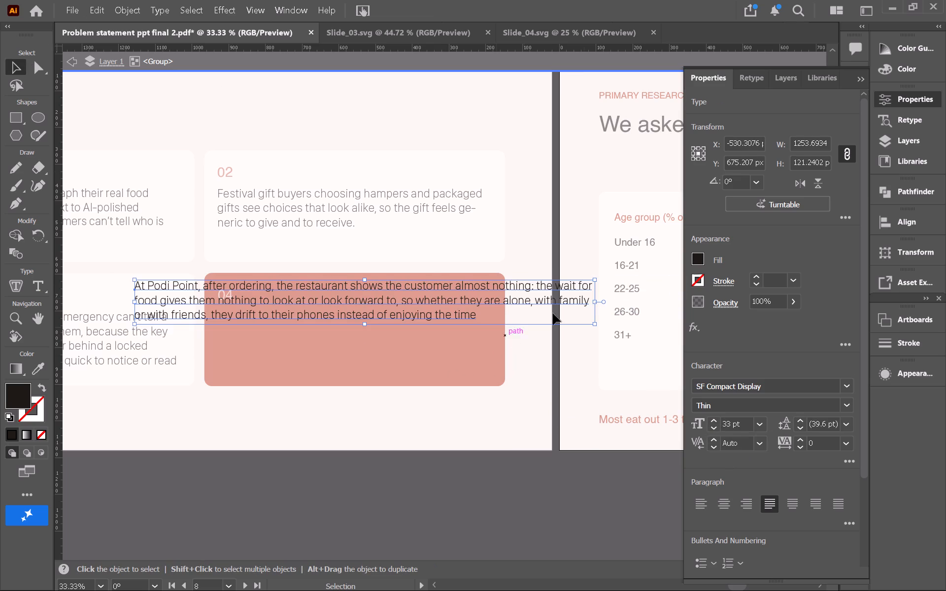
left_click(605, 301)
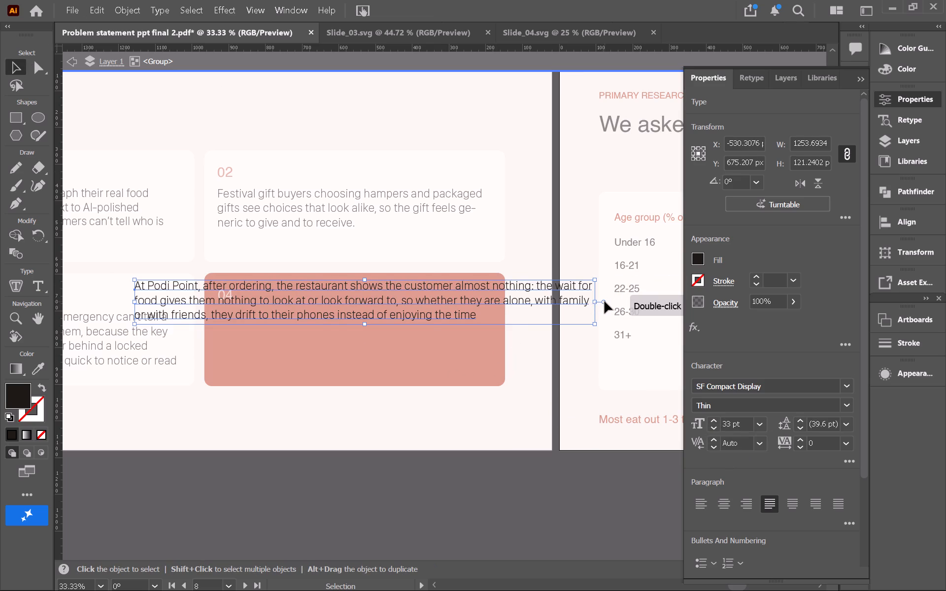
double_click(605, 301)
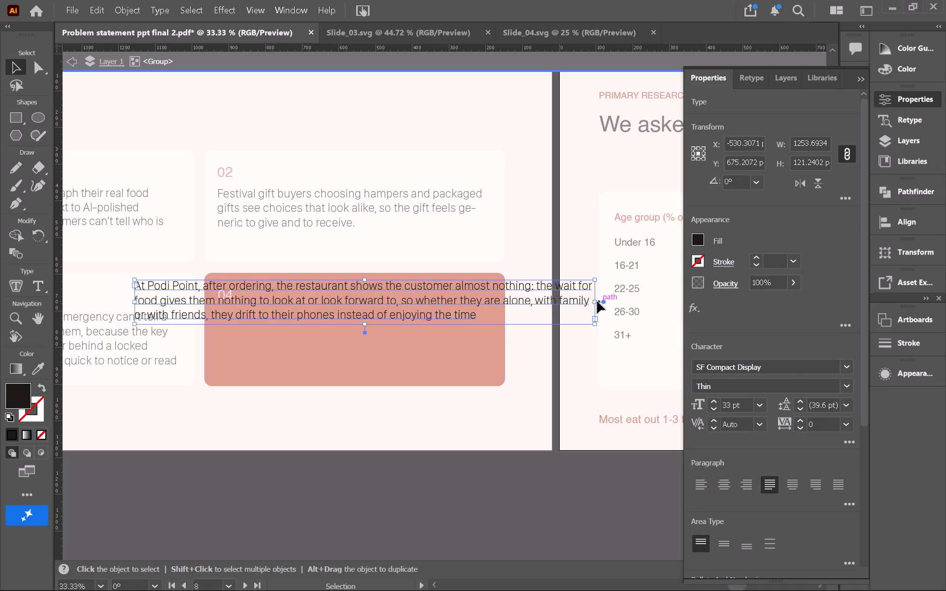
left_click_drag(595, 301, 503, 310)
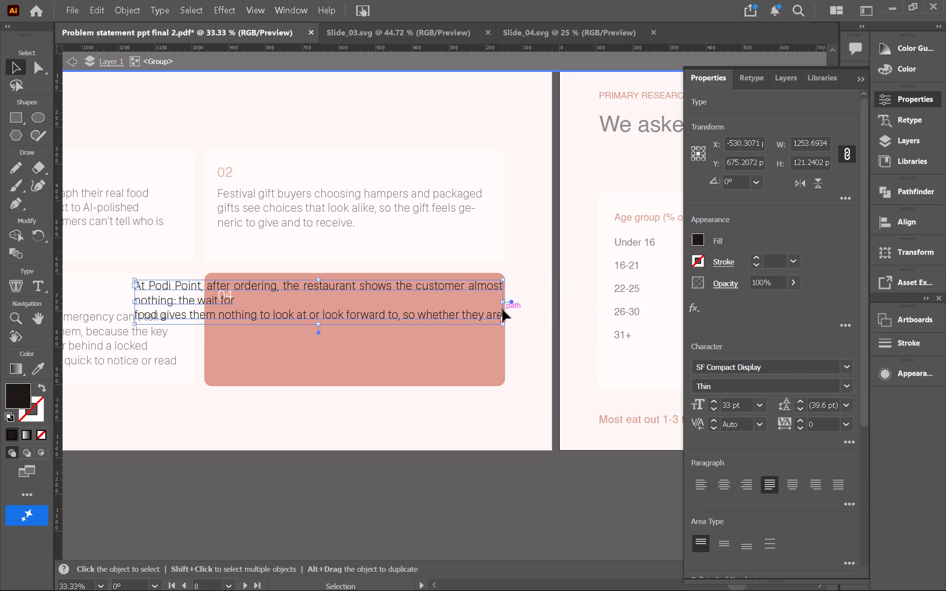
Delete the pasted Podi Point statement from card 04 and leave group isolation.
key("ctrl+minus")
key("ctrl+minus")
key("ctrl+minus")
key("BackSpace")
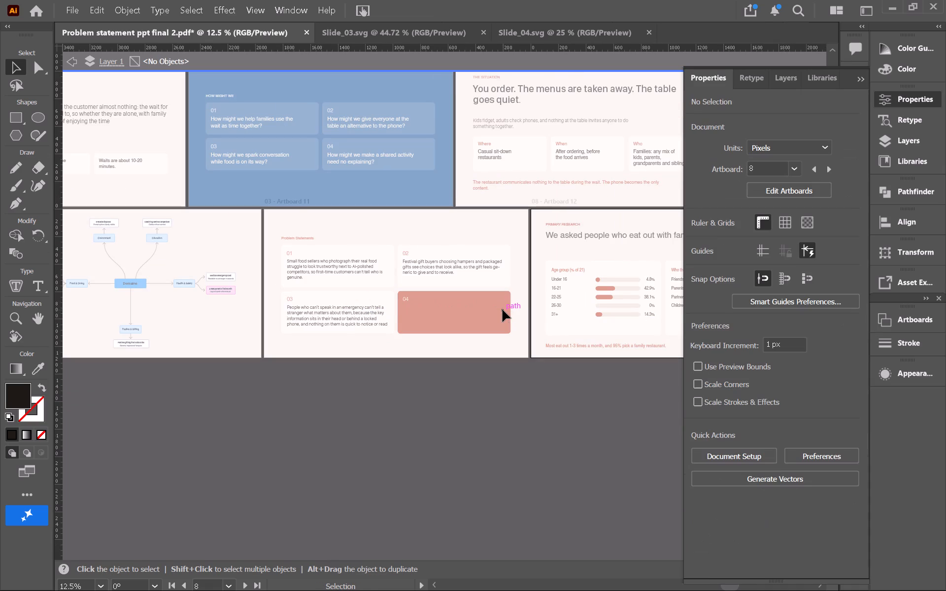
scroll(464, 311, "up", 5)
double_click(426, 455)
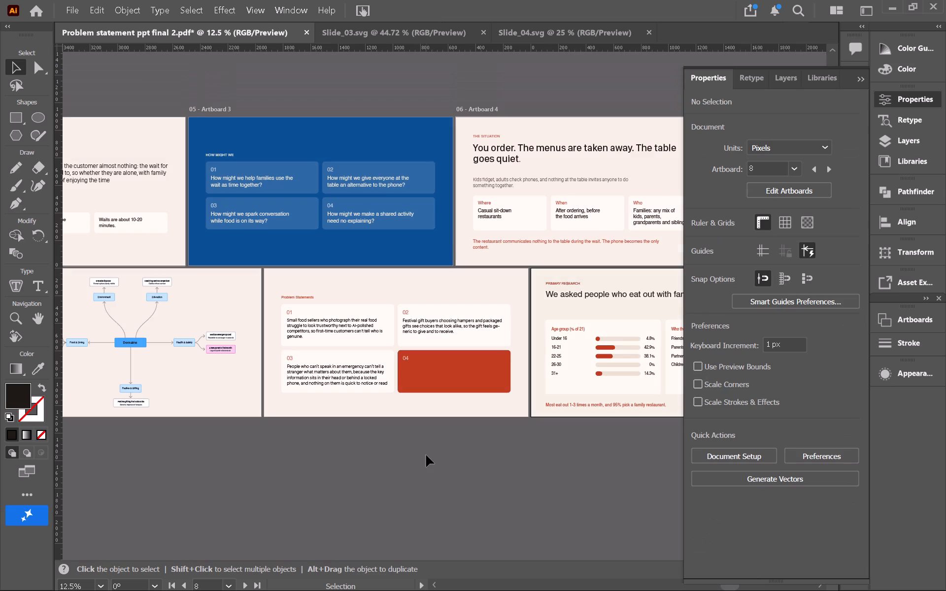
Undo the recent edits back to Artboard 2's statement as one 56 pt line, with card 04's "Families dining out" text restored.
left_click(108, 176)
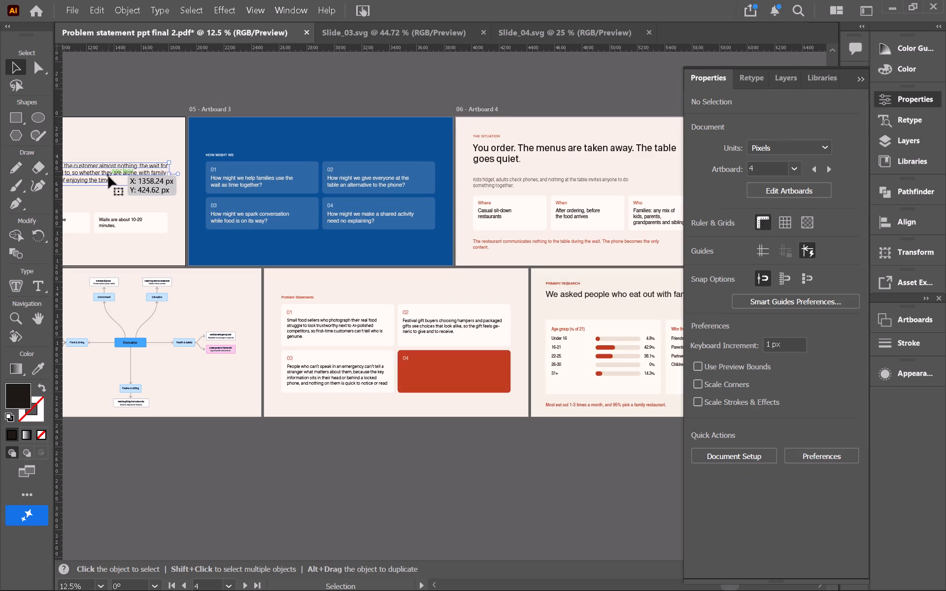
key("ctrl+z")
key("ctrl+z")
key("ctrl+z")
key("ctrl+z")
key("ctrl+z")
key("ctrl+z")
key("ctrl+z")
key("ctrl+z")
key("ctrl+z")
key("ctrl+z")
key("ctrl+z")
key("ctrl+z")
key("ctrl+z")
key("ctrl+z")
key("ctrl+z")
key("ctrl+z")
key("ctrl+z")
key("ctrl+z")
key("ctrl+z")
key("ctrl+z")
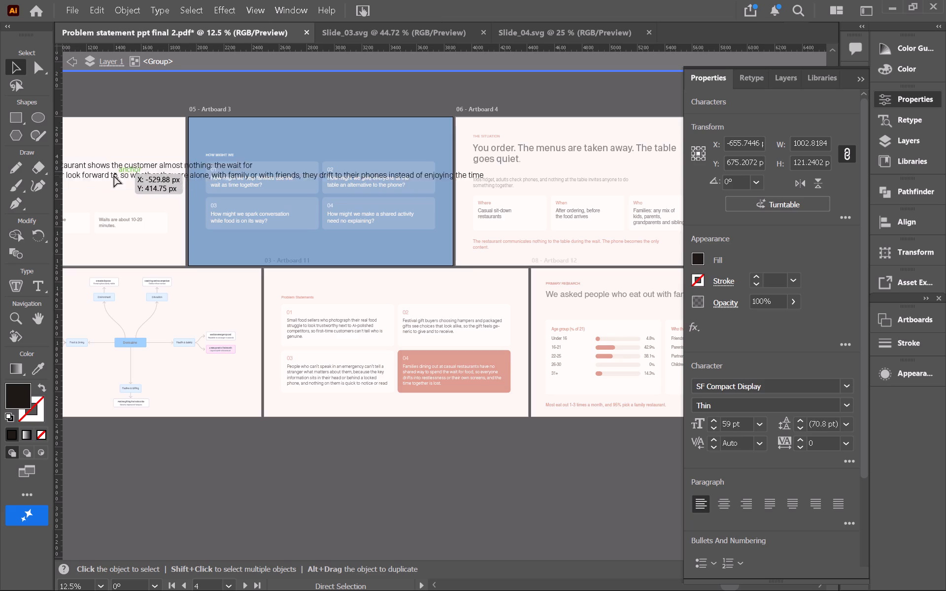
key("ctrl+shift+z")
key("ctrl+shift+z")
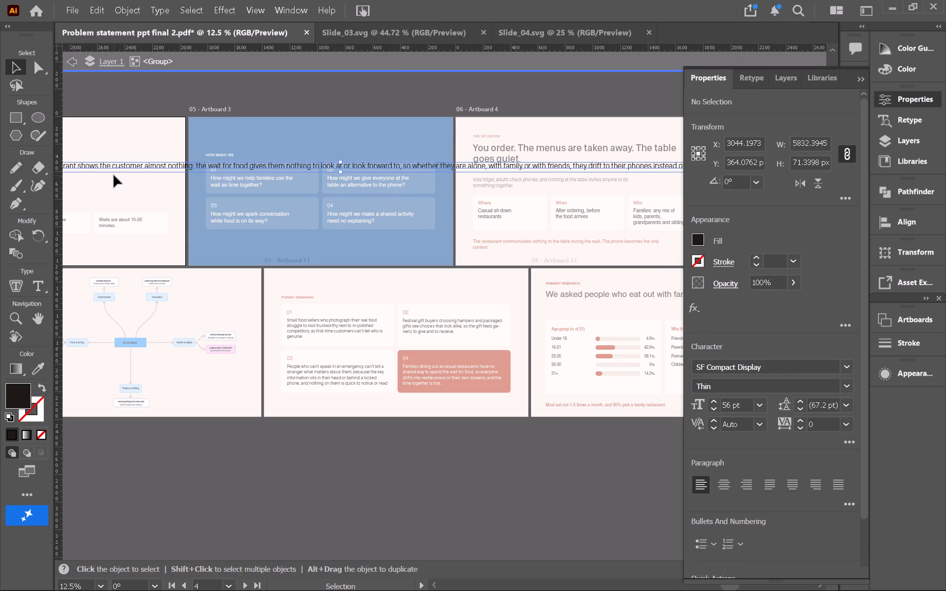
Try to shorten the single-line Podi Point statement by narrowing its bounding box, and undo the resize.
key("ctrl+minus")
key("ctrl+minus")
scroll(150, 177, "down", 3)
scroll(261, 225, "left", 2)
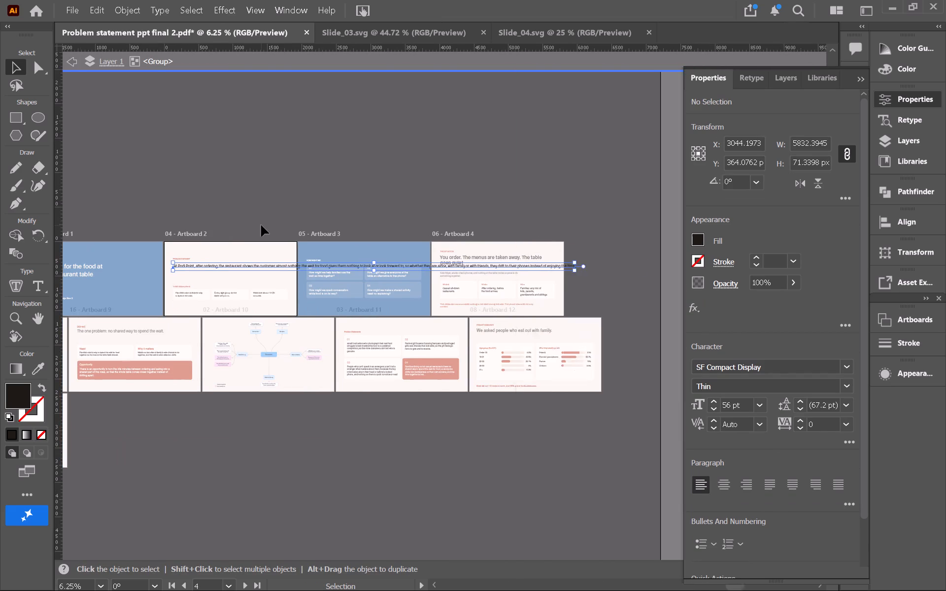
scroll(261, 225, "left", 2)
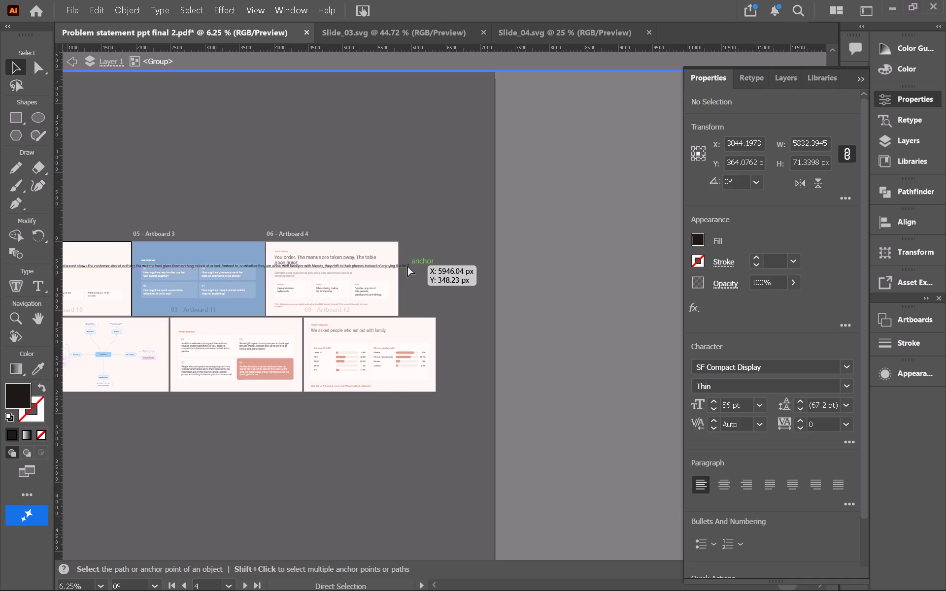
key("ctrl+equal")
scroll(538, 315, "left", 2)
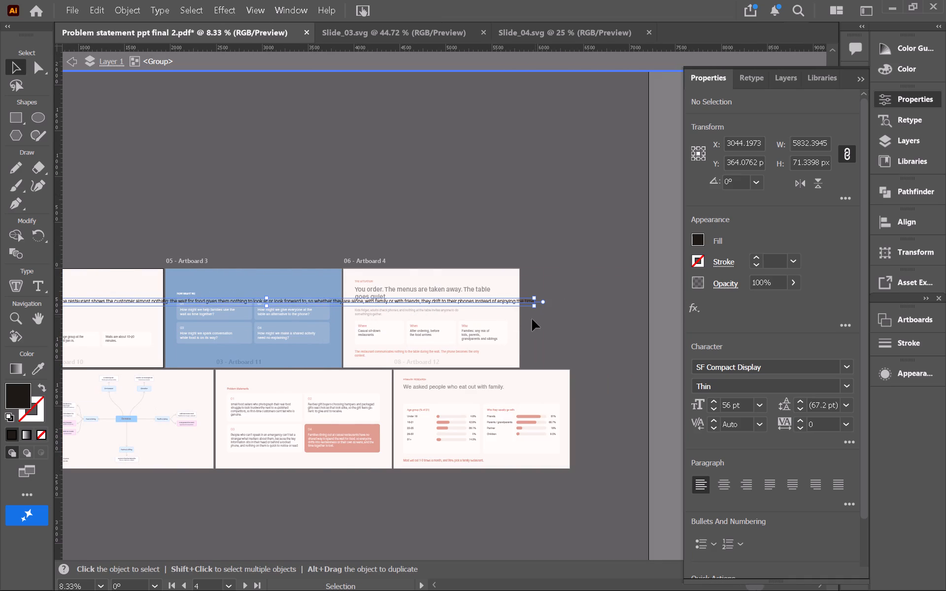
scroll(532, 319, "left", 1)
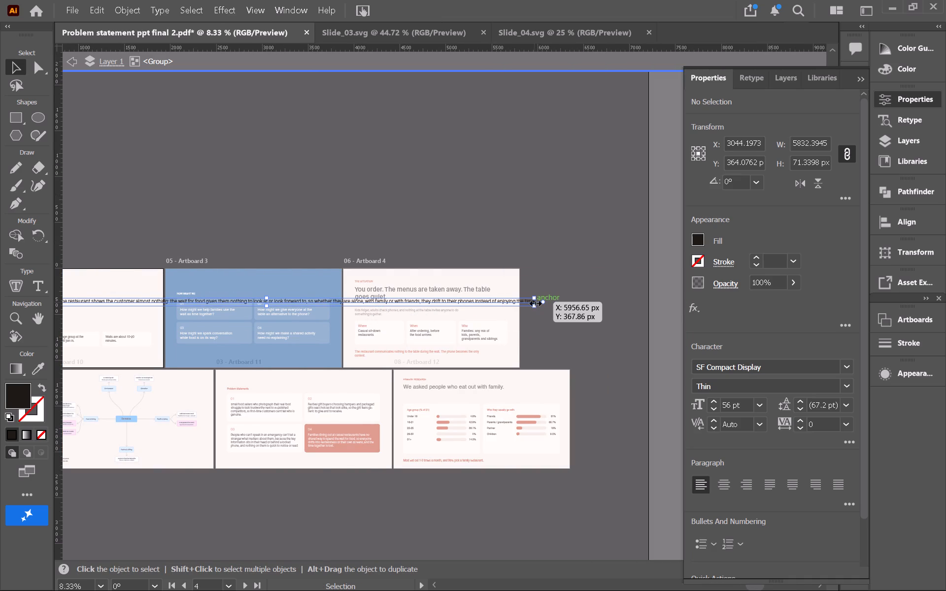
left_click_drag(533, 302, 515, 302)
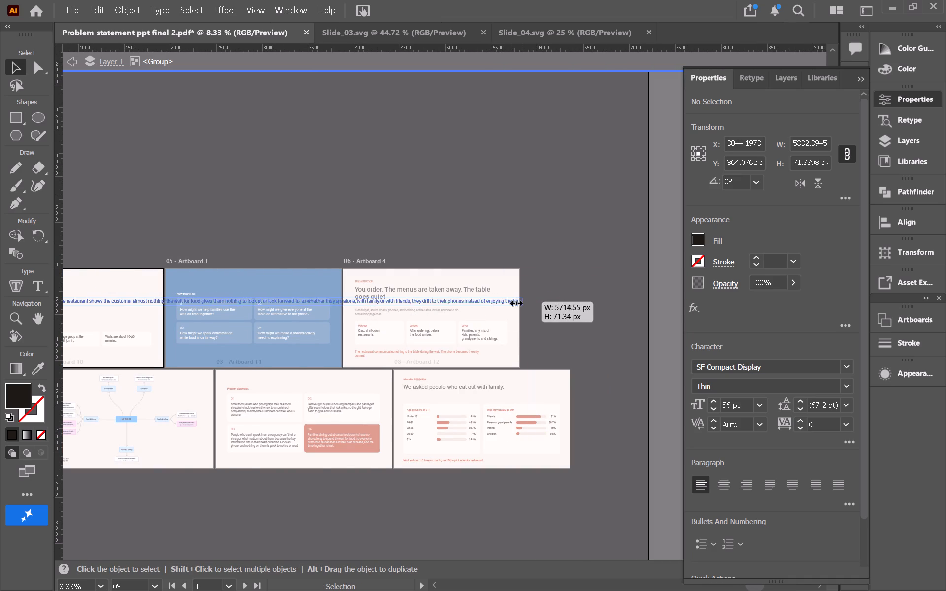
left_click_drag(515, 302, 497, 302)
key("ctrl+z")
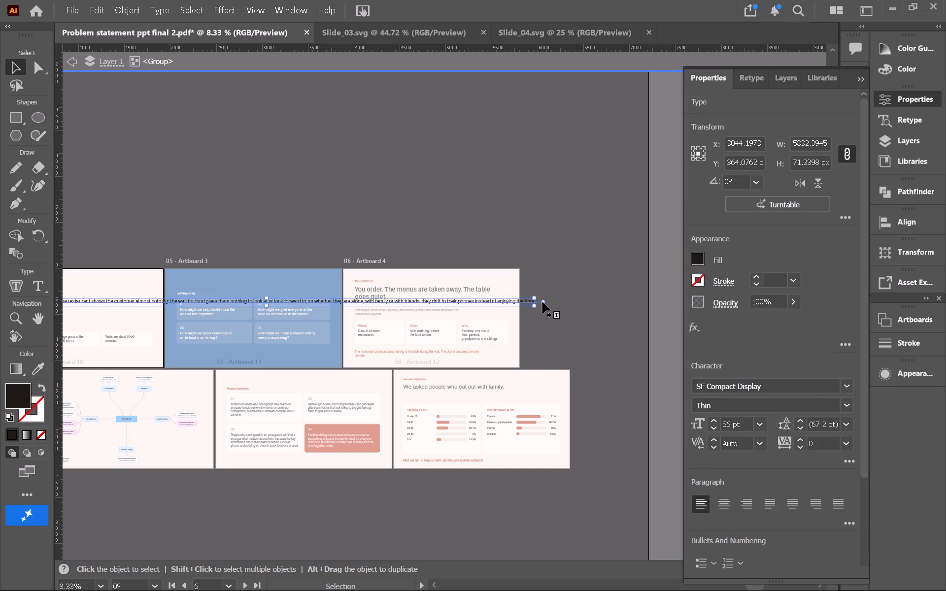
Convert the Podi Point statement to area text and resize its frame to 1664 px wide by about 323 px high within Artboard 2.
double_click(542, 302)
left_click_drag(537, 302, 469, 302)
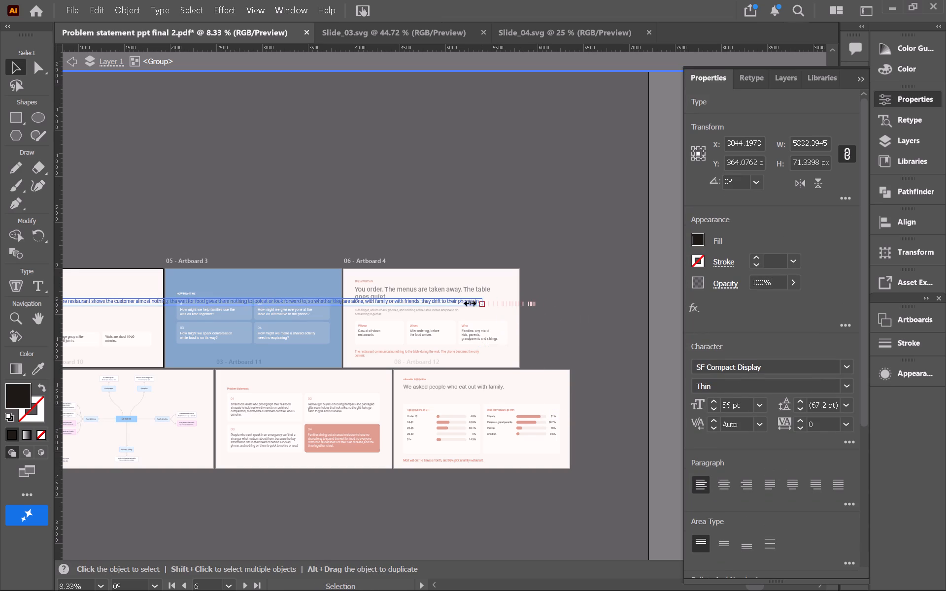
left_click_drag(469, 302, 385, 307)
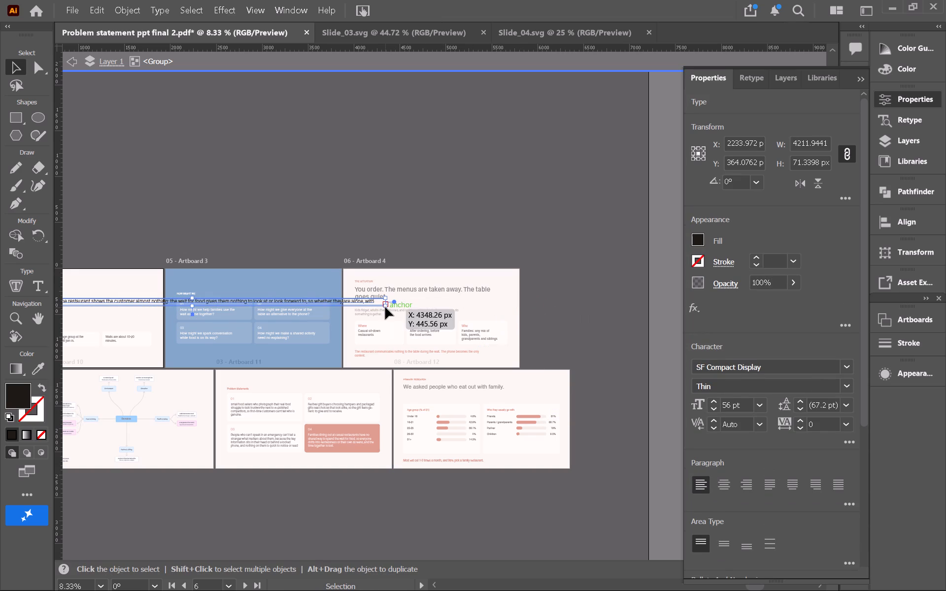
scroll(385, 313, "right", 6)
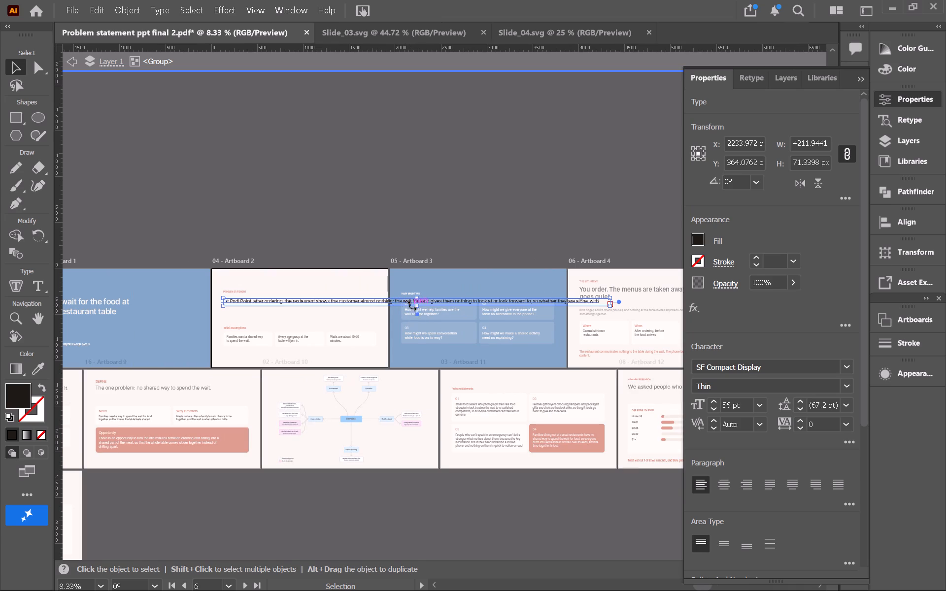
left_click_drag(417, 306, 418, 333)
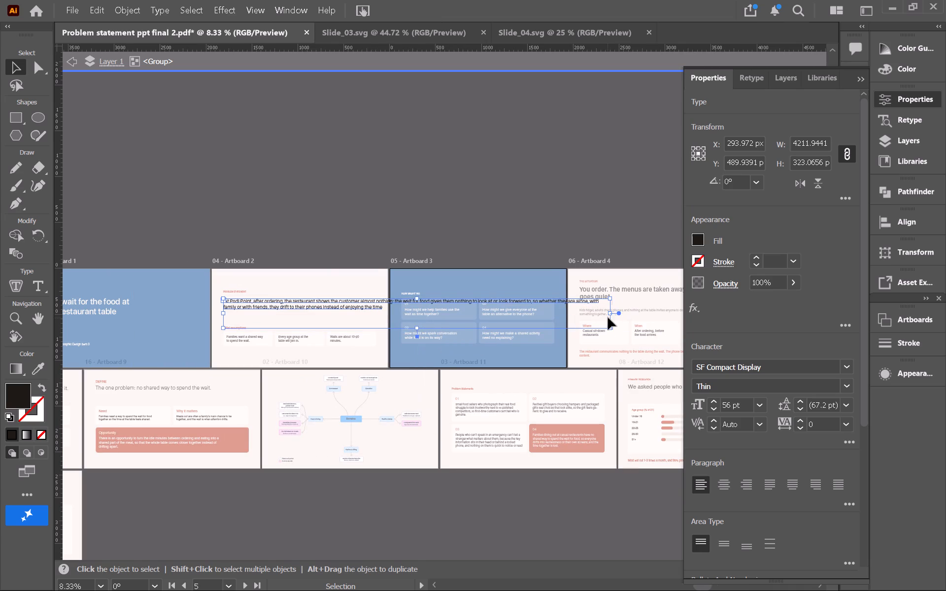
left_click_drag(610, 313, 379, 317)
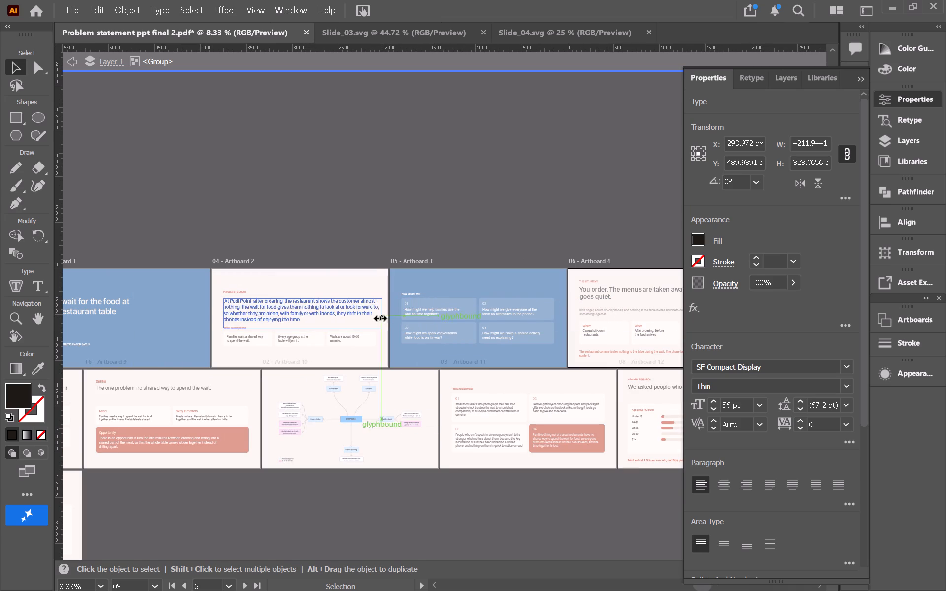
left_click_drag(379, 317, 376, 317)
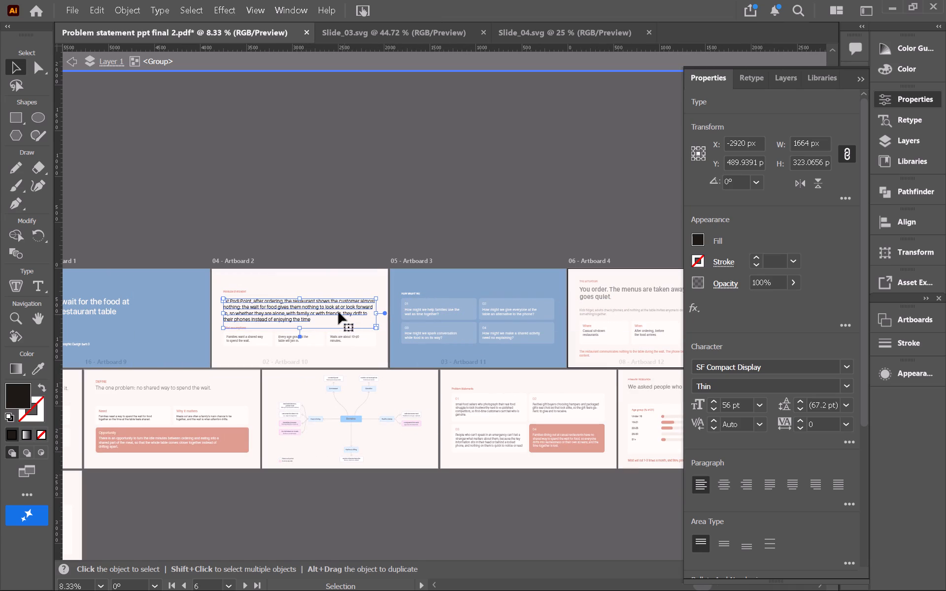
key("ctrl+equal")
key("ctrl+equal")
key("ctrl+equal")
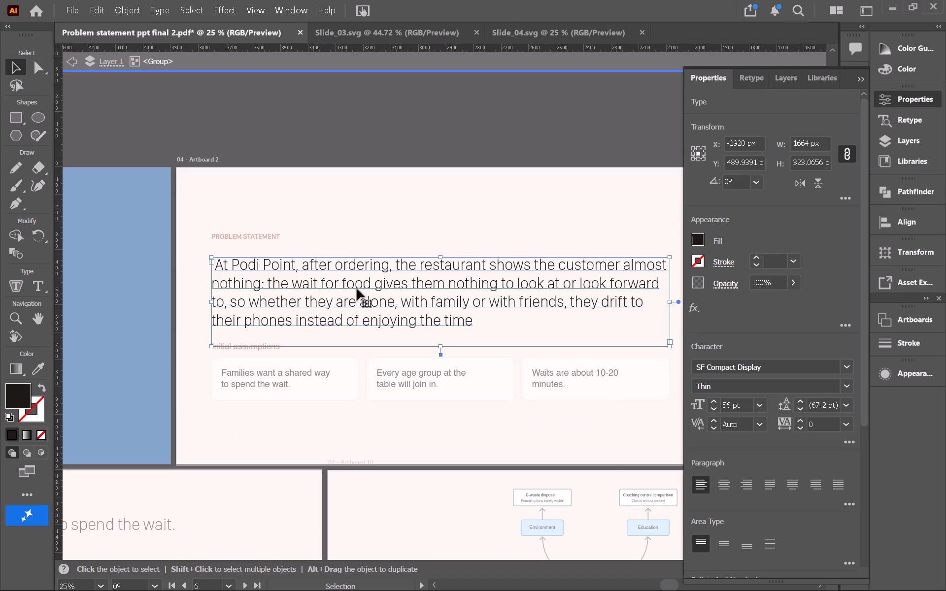
double_click(392, 218)
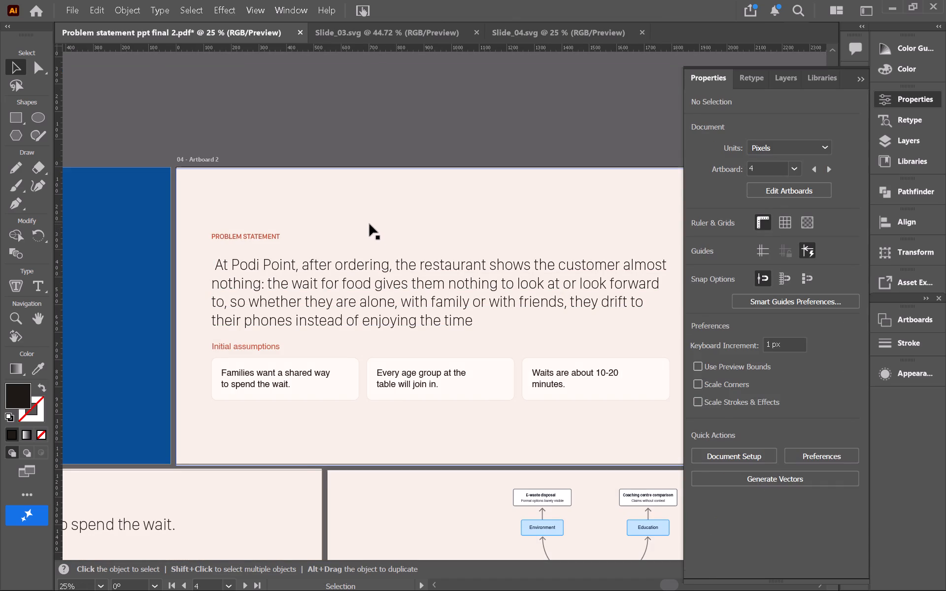
Nudge the "PROBLEM STATEMENT" label on Artboard 2 upward to widen the gap above the statement.
scroll(370, 224, "left", 1)
left_click(112, 235)
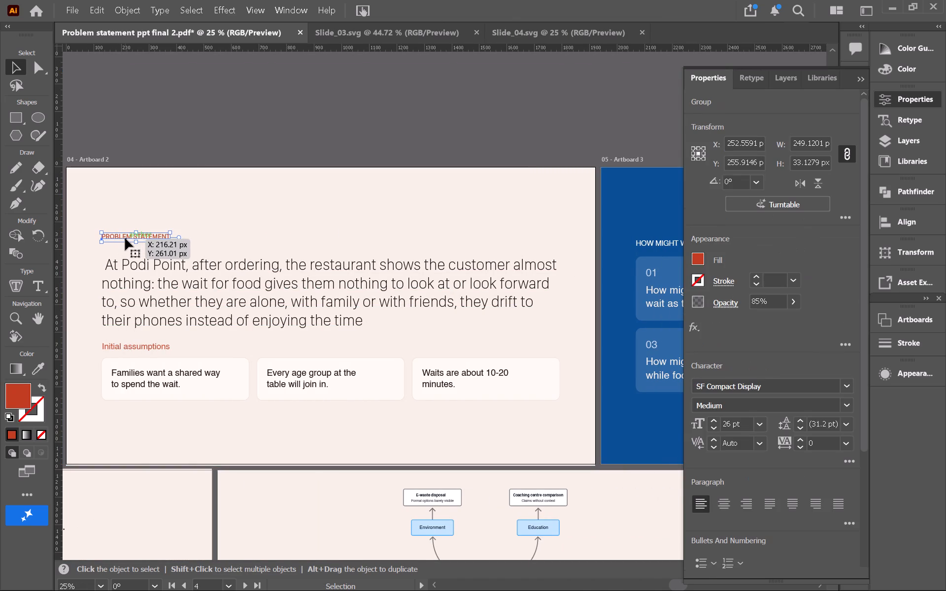
key("Up")
key("Up")
key("Up")
key("Up")
key("Up")
key("Up")
key("Up")
key("Up")
key("Up")
key("Up")
key("Up")
key("Up")
key("Up")
key("Up")
key("Up")
key("Up")
key("Up")
key("Up")
key("Up")
key("Up")
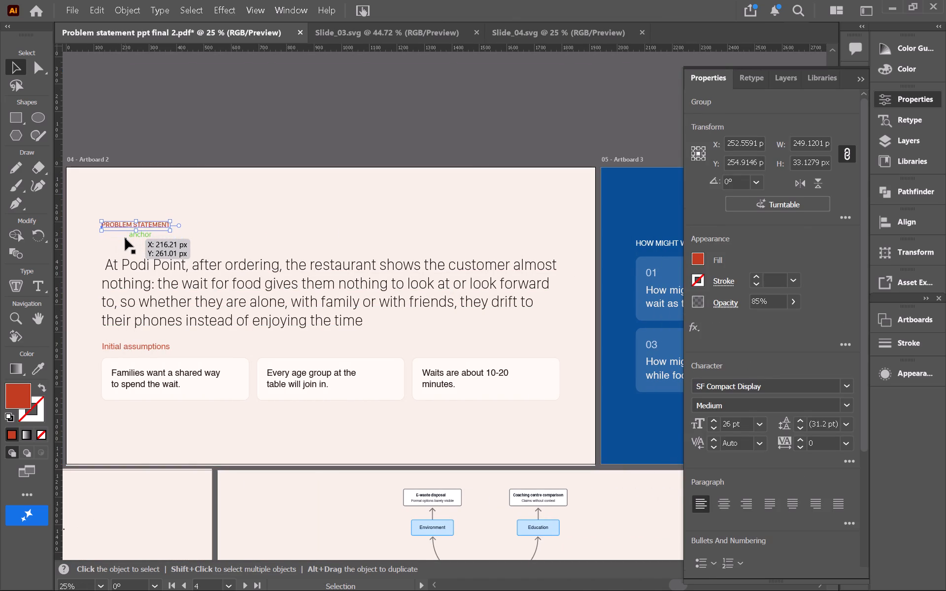
Delete the leading space before "At Podi Point" in Artboard 2's statement and exit text editing.
left_click(125, 263)
double_click(112, 263)
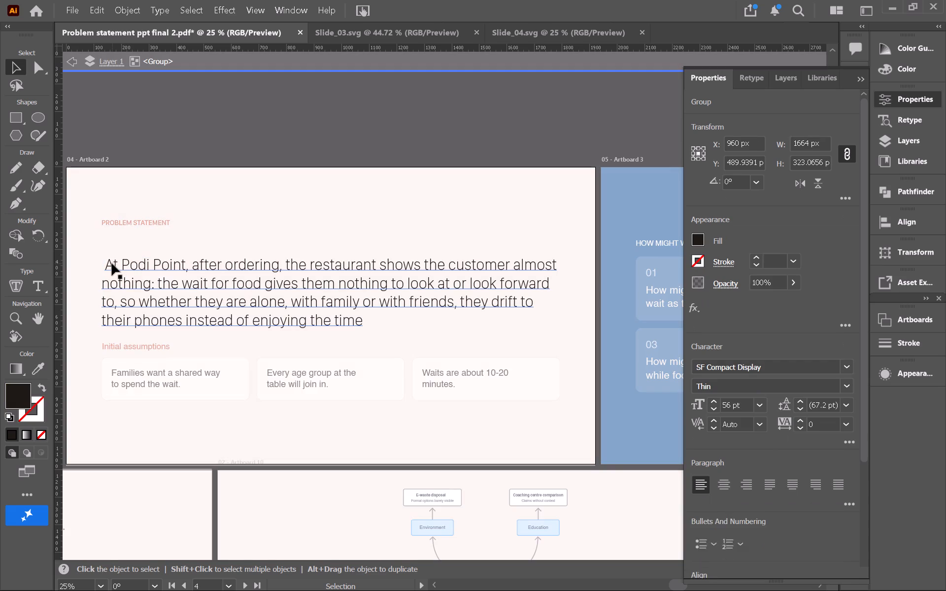
double_click(109, 264)
left_click(108, 264)
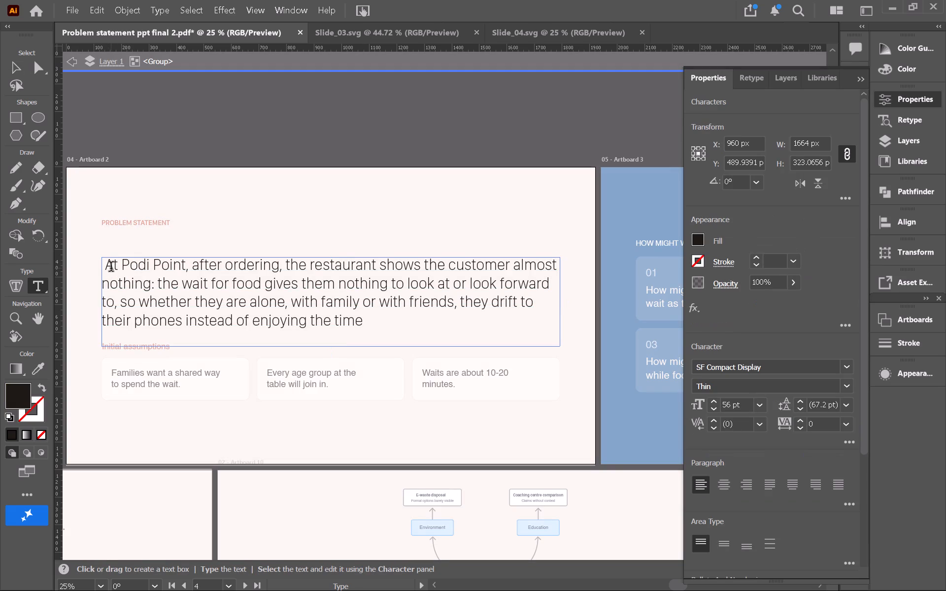
key("BackSpace")
left_click(12, 70)
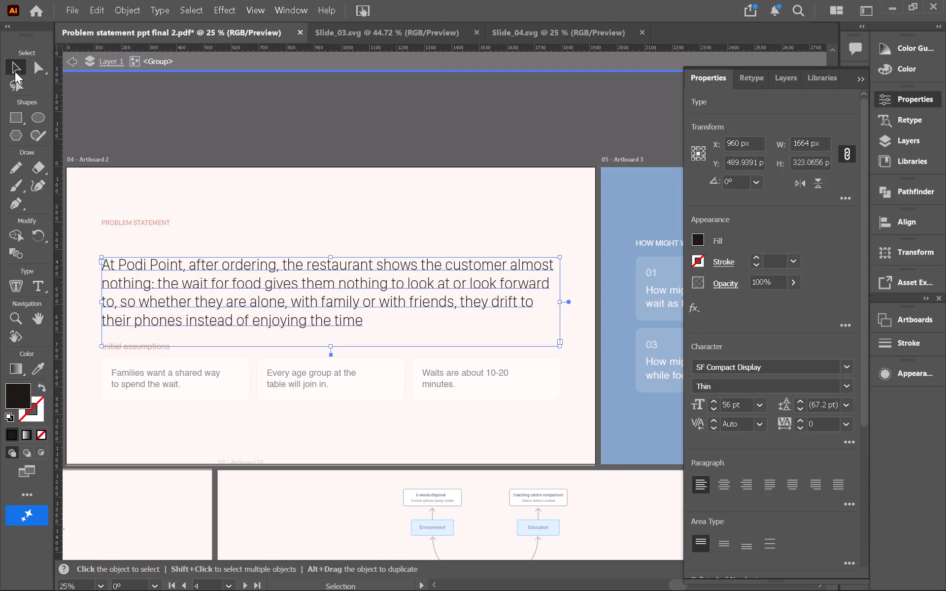
left_click(189, 107)
Move the Podi Point statement up on Artboard 2, clear of the "Initial assumptions" heading, and leave group isolation.
left_click_drag(249, 271, 249, 259)
double_click(354, 123)
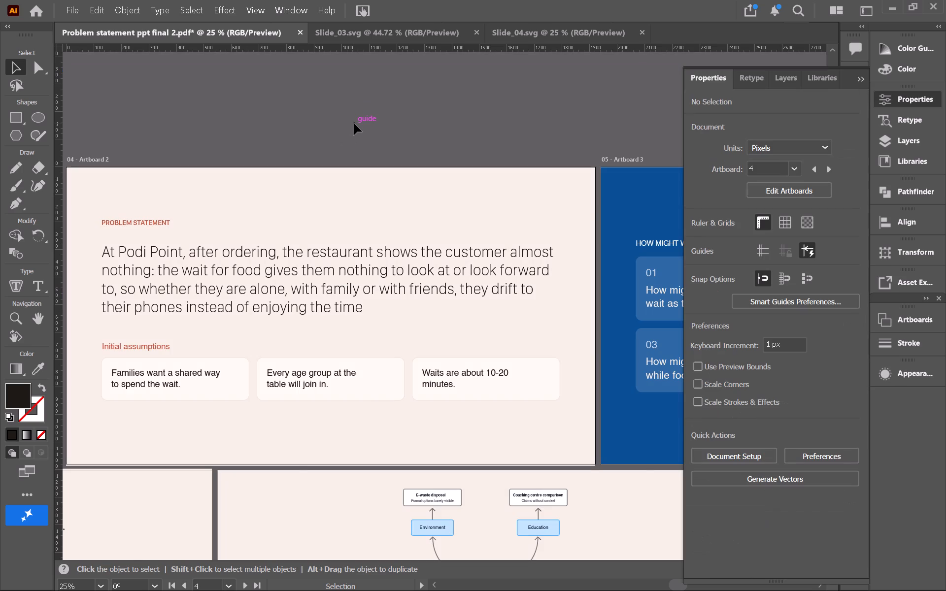
key("ctrl+minus")
scroll(353, 126, "down", 1)
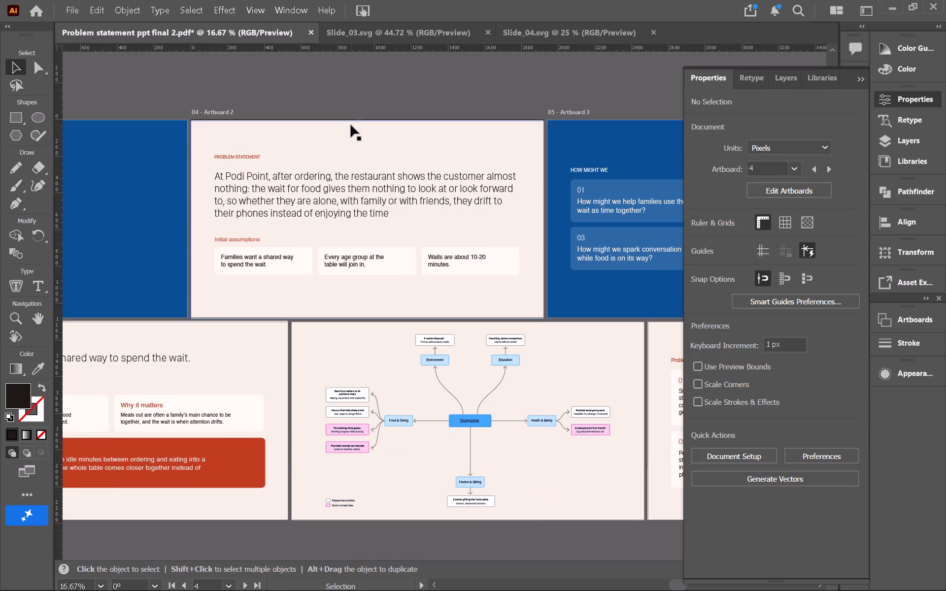
Copy the full Podi Point problem statement text from Artboard 2.
scroll(353, 150, "left", 1)
triple_click(316, 176)
left_click(316, 176)
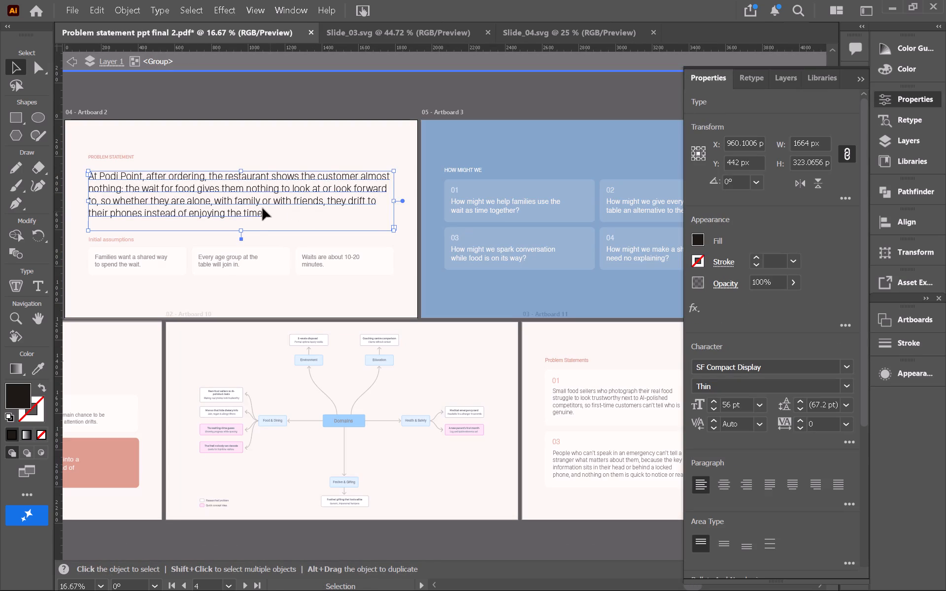
triple_click(248, 214)
left_click(248, 214)
key("ctrl+c")
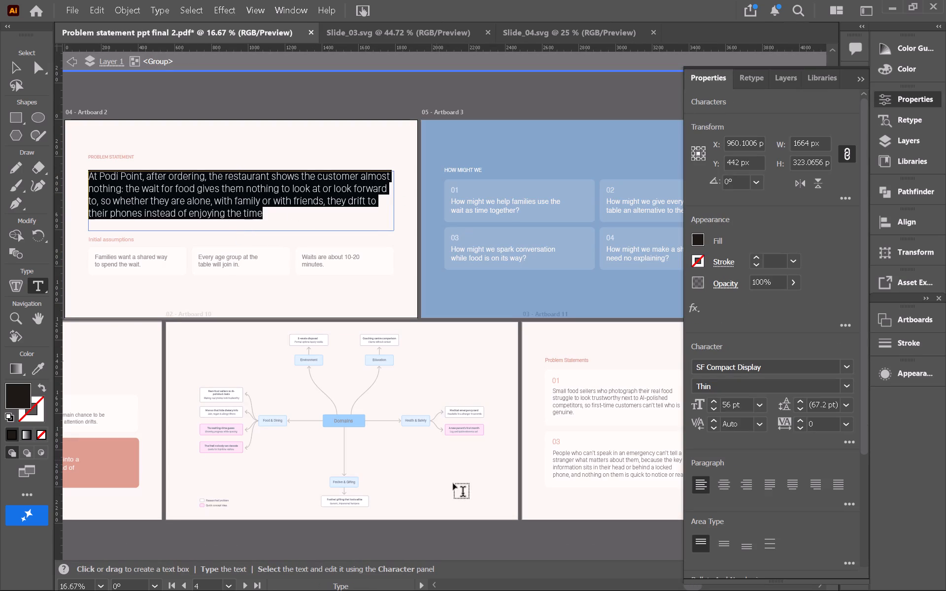
Replace the body text of card 04 on the Problem Statements slide with the copied Podi Point statement.
scroll(459, 469, "left", 5)
scroll(452, 478, "down", 1)
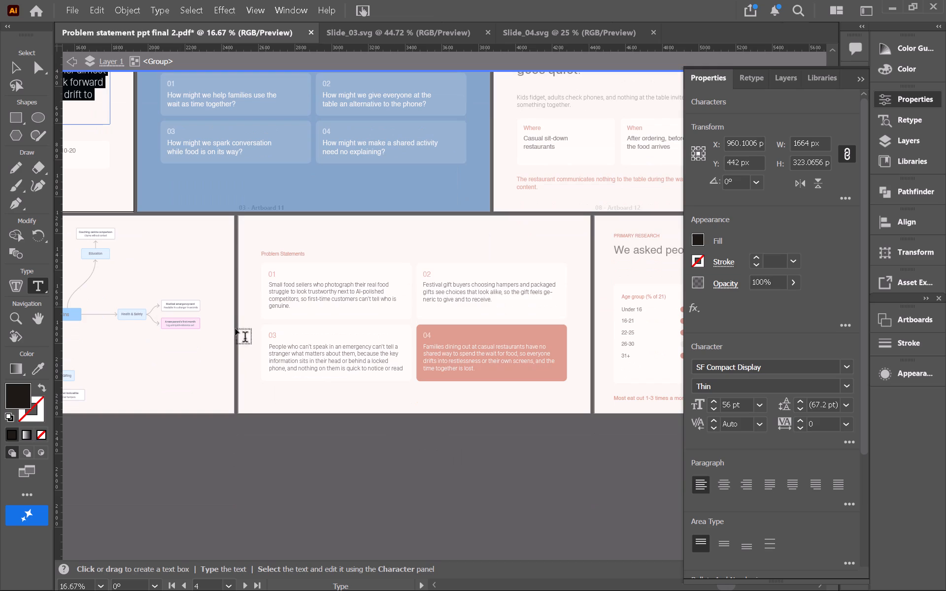
left_click(10, 71)
double_click(429, 421)
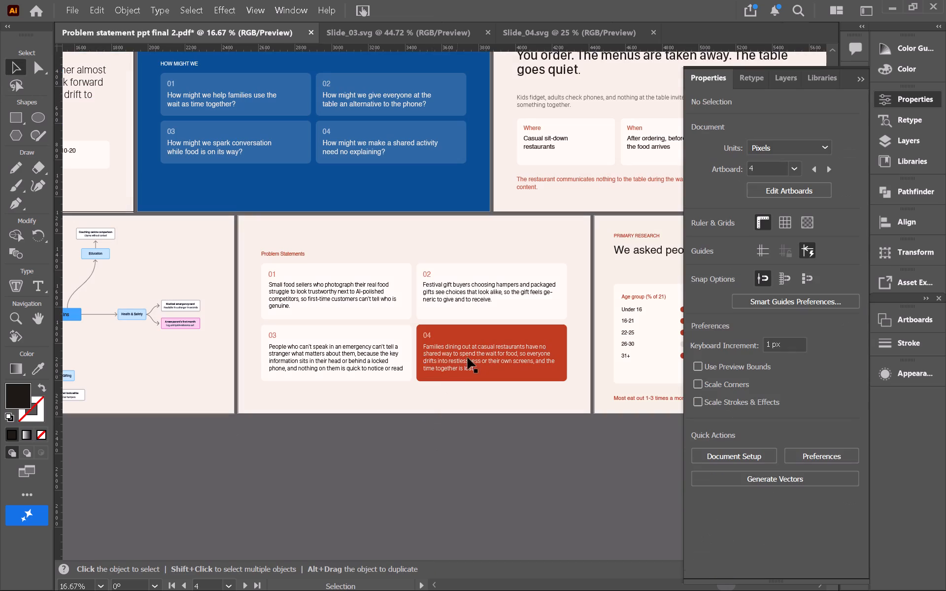
triple_click(472, 352)
triple_click(472, 352)
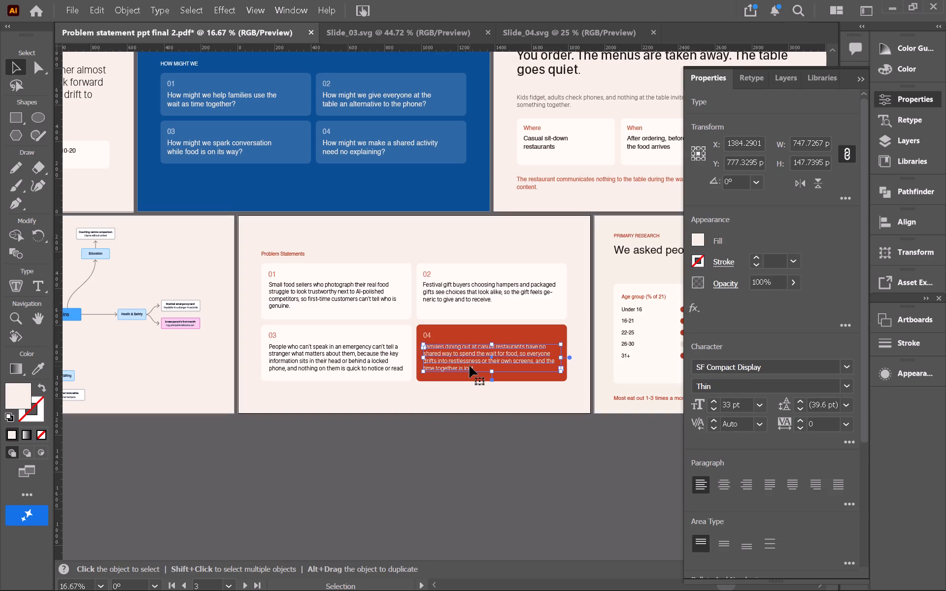
triple_click(470, 366)
left_click(470, 366)
key("ctrl+v")
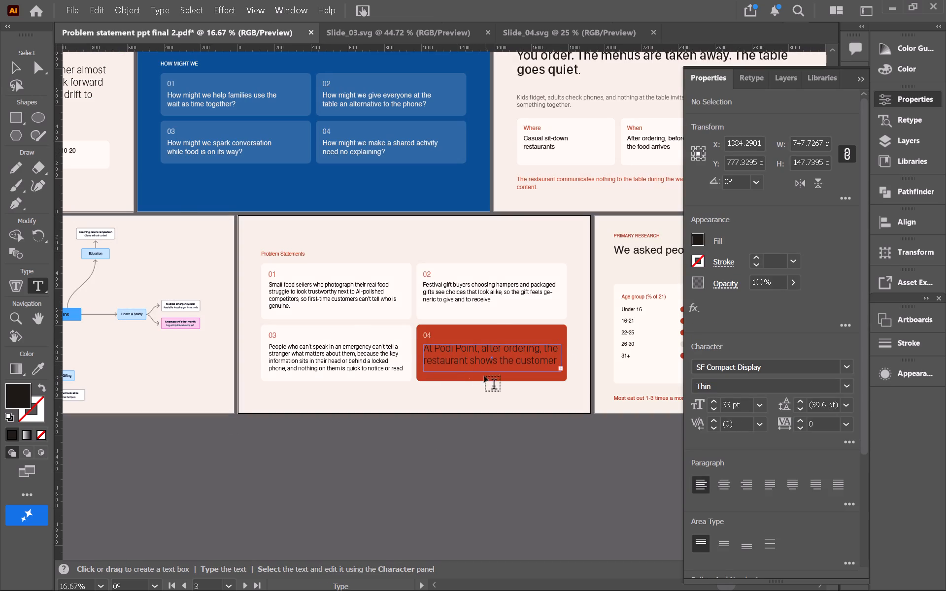
left_click(8, 70)
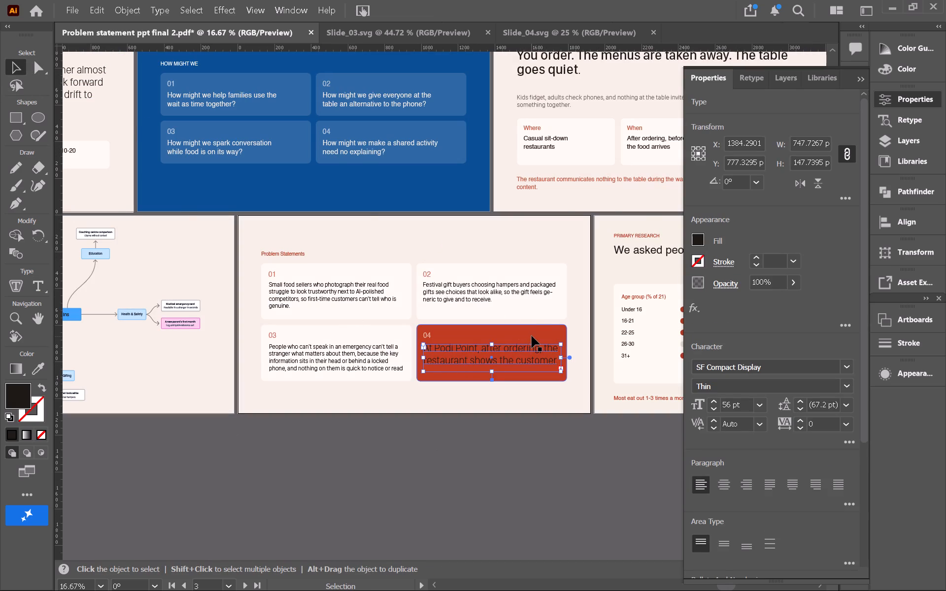
Enlarge card 04's text frame to about 1829 px wide by 855 px high so the whole statement fits.
key("ctrl+minus")
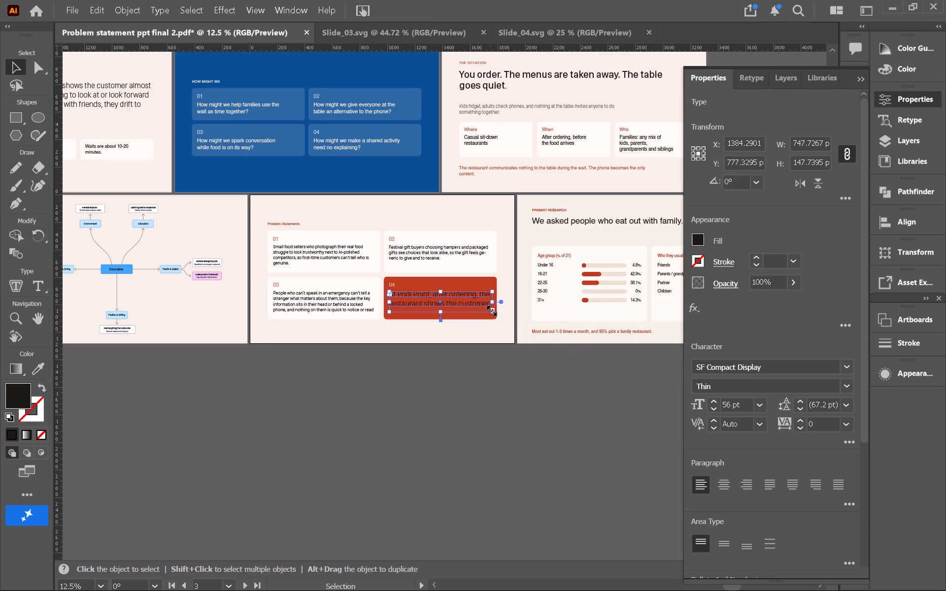
left_click_drag(491, 309, 643, 412)
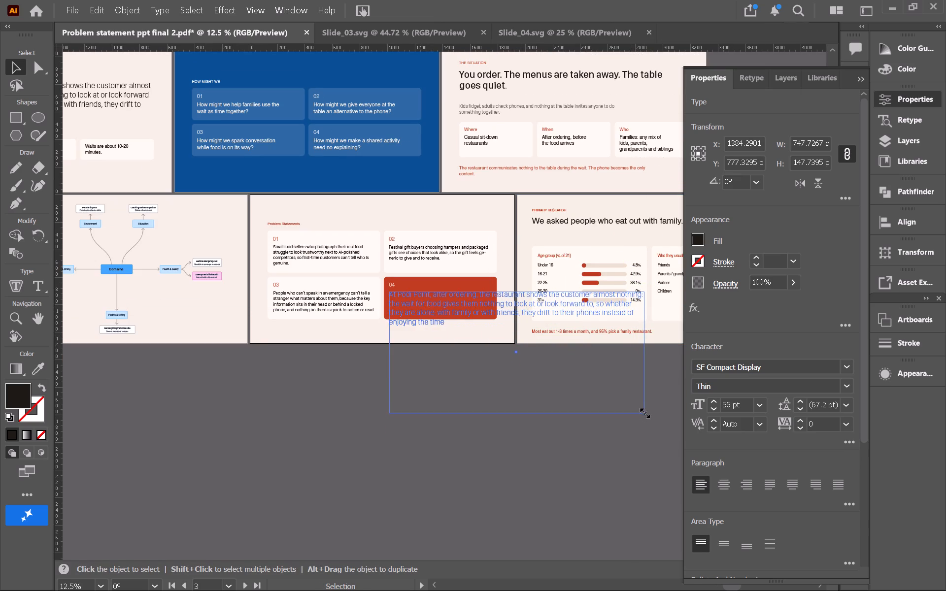
left_click_drag(643, 412, 640, 409)
Set the font size of card 04's entire statement to 33 pt.
triple_click(456, 320)
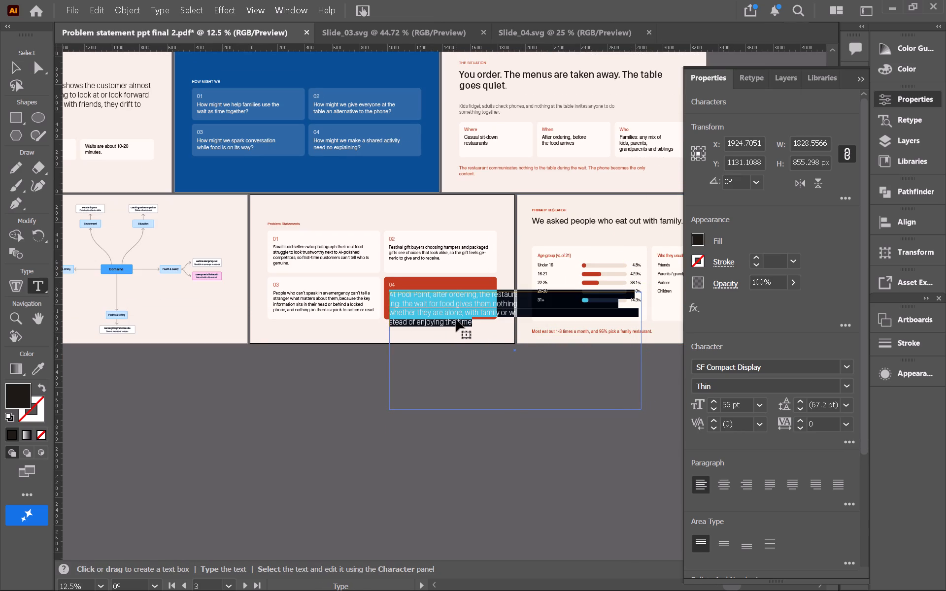
double_click(456, 320)
left_click(714, 410)
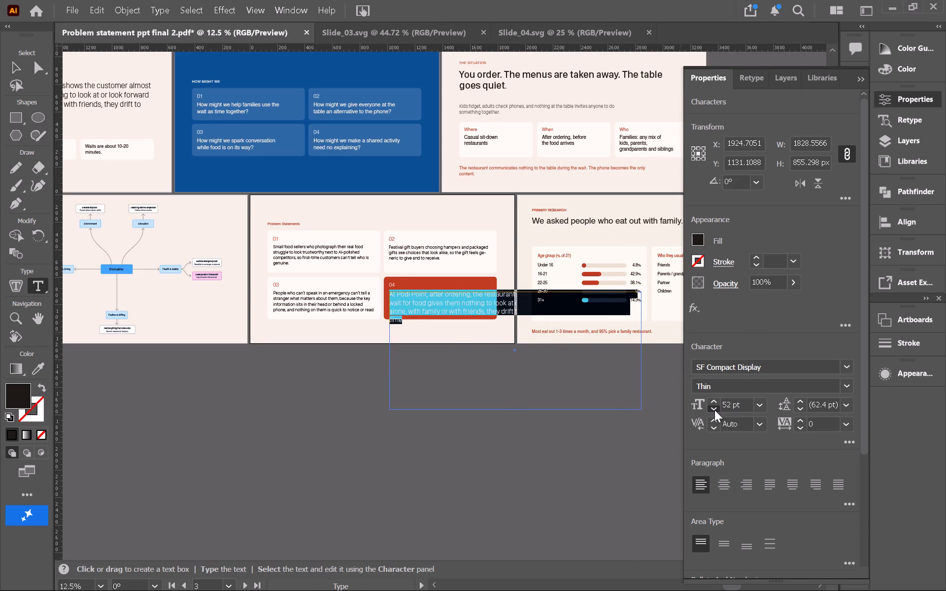
left_click(714, 410)
double_click(714, 410)
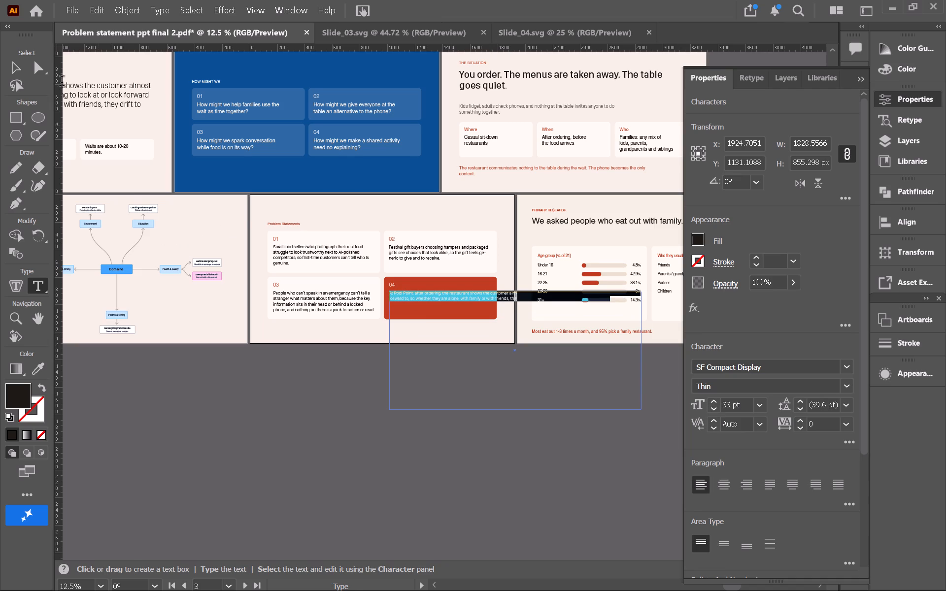
Narrow card 04's text frame to about 746 px so the statement wraps within the red card.
left_click(20, 68)
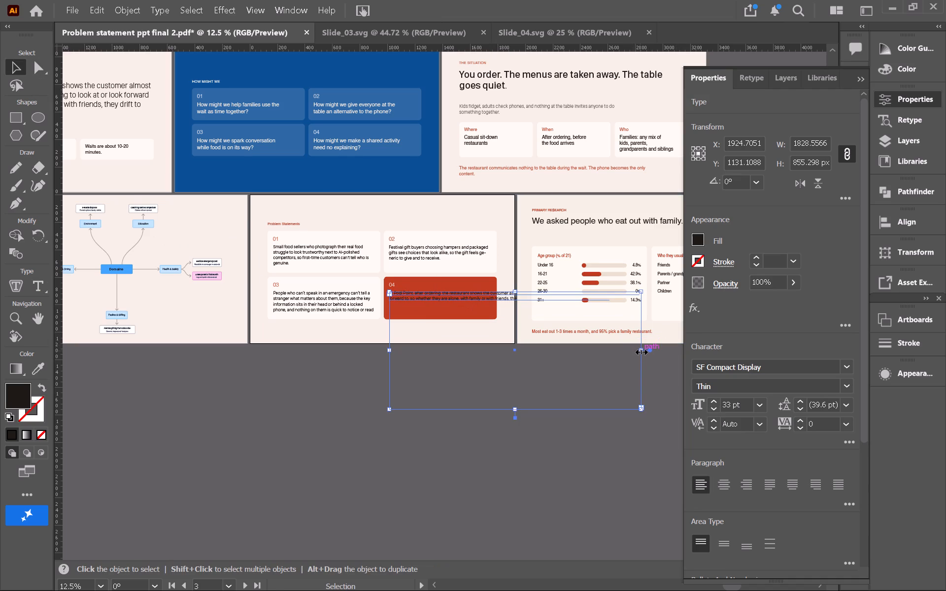
left_click_drag(640, 351, 496, 340)
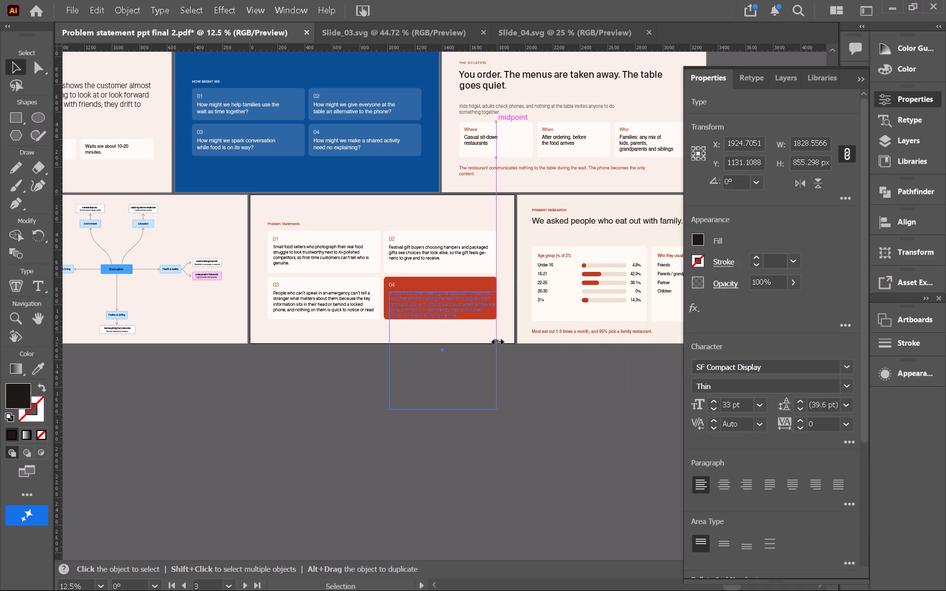
left_click_drag(496, 340, 489, 340)
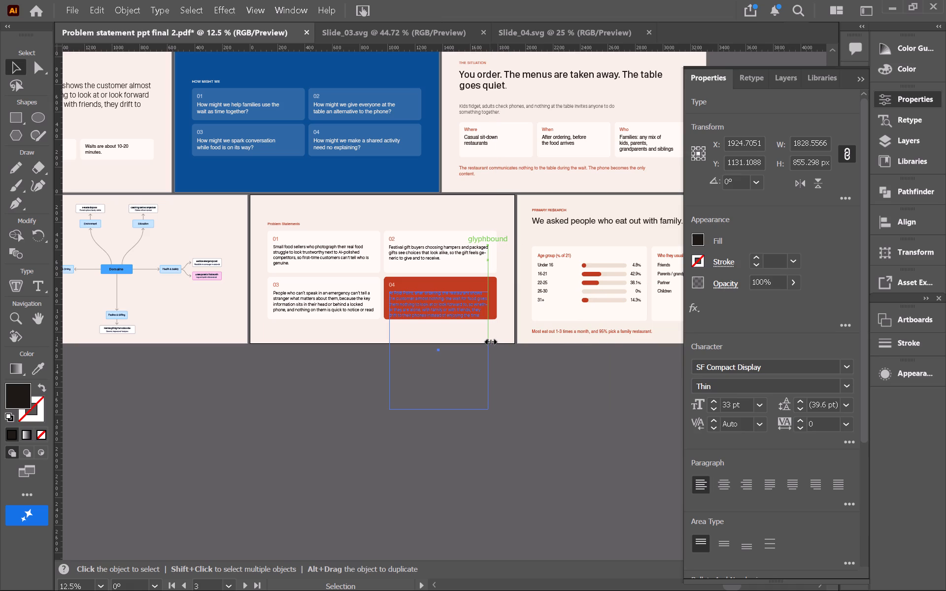
left_click_drag(489, 340, 491, 340)
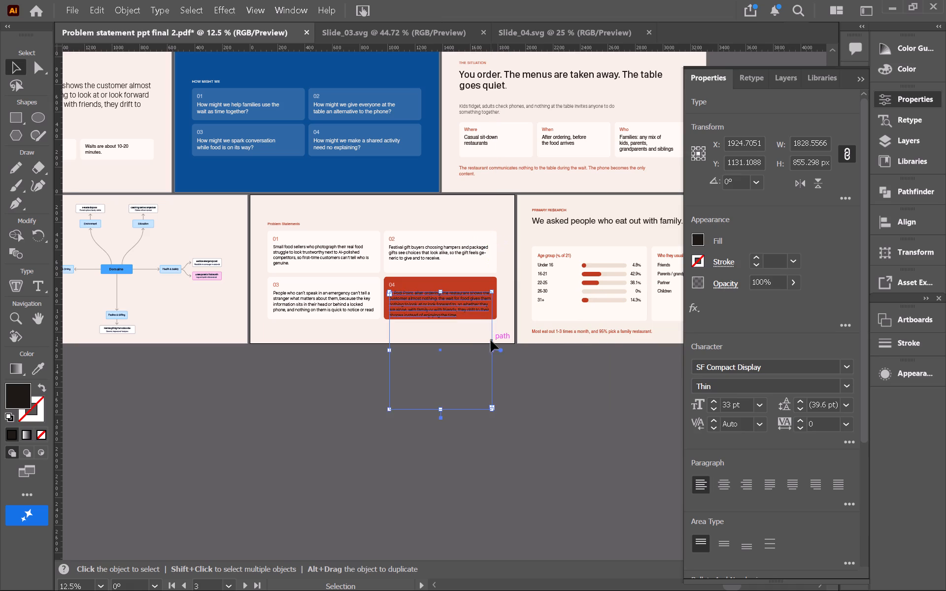
Move card 04's statement up to about X 1383, Y 1116 px, left-aligned beneath the 04 number.
key("ctrl+equal")
key("ctrl+equal")
key("ctrl+equal")
key("ctrl+equal")
scroll(491, 340, "up", 1)
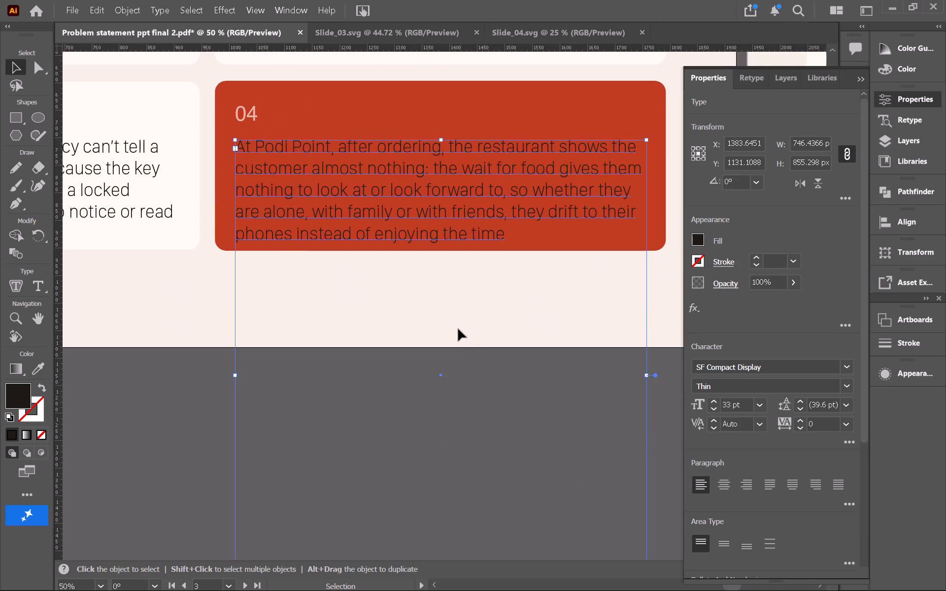
scroll(458, 327, "up", 1)
left_click_drag(405, 310, 404, 306)
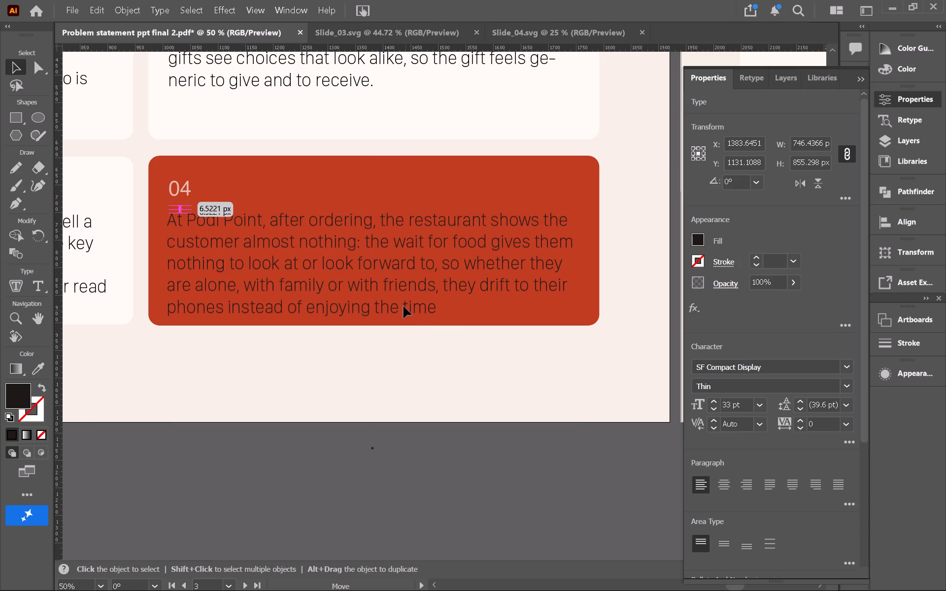
left_click_drag(404, 306, 404, 303)
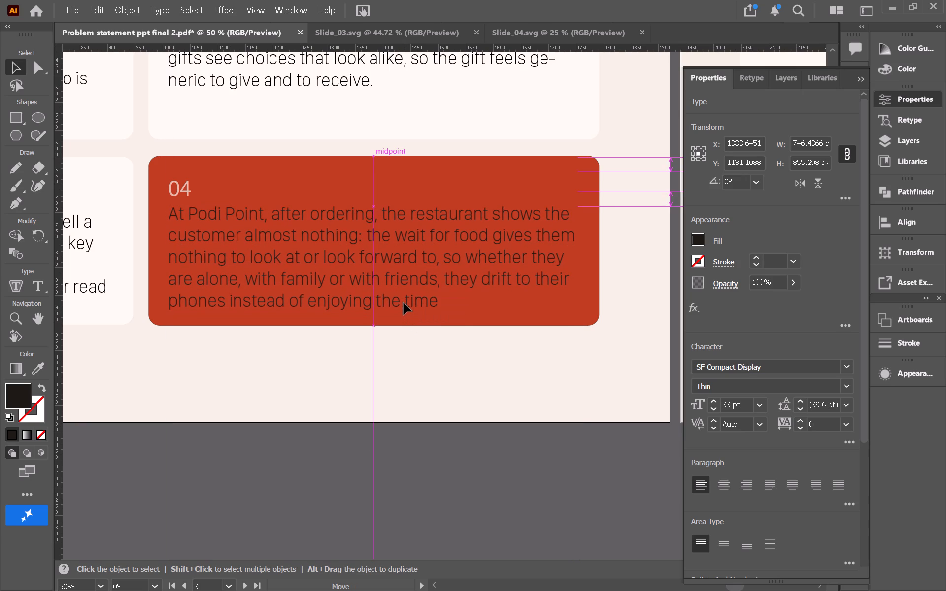
left_click_drag(404, 303, 405, 305)
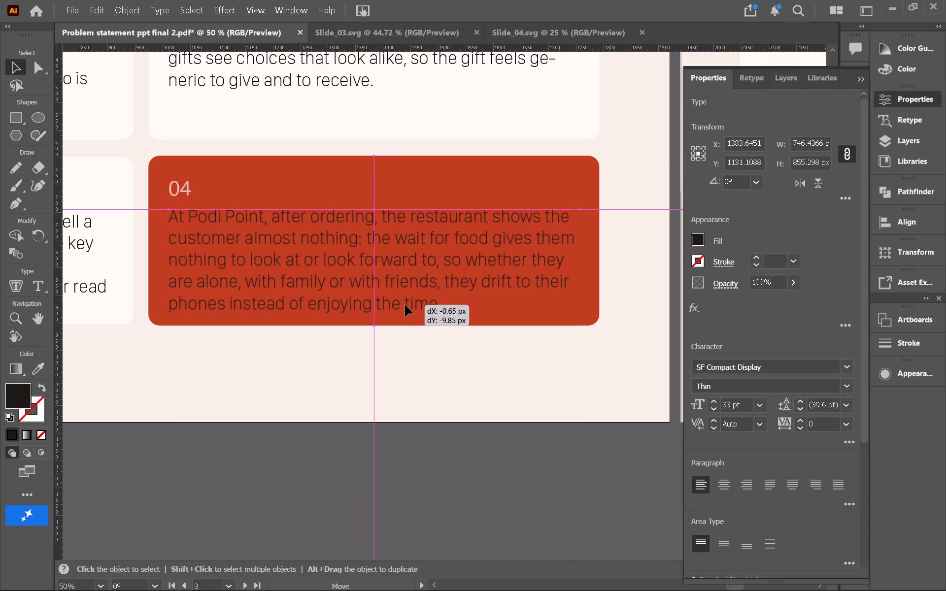
left_click_drag(405, 305, 407, 302)
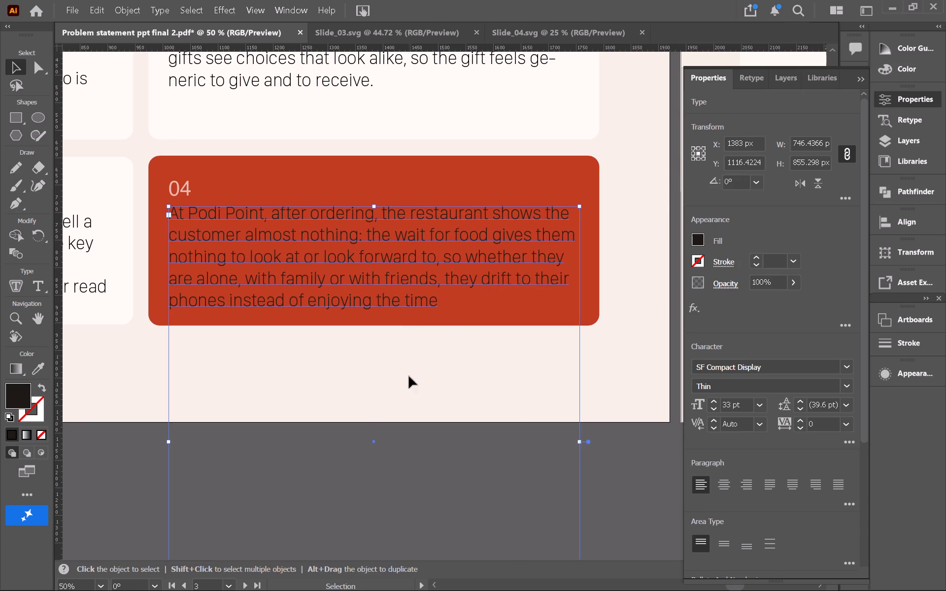
Reduce the font size of card 04's entire statement to 32 pt and deselect it.
scroll(475, 407, "down", 3)
key("ctrl+minus")
key("ctrl+minus")
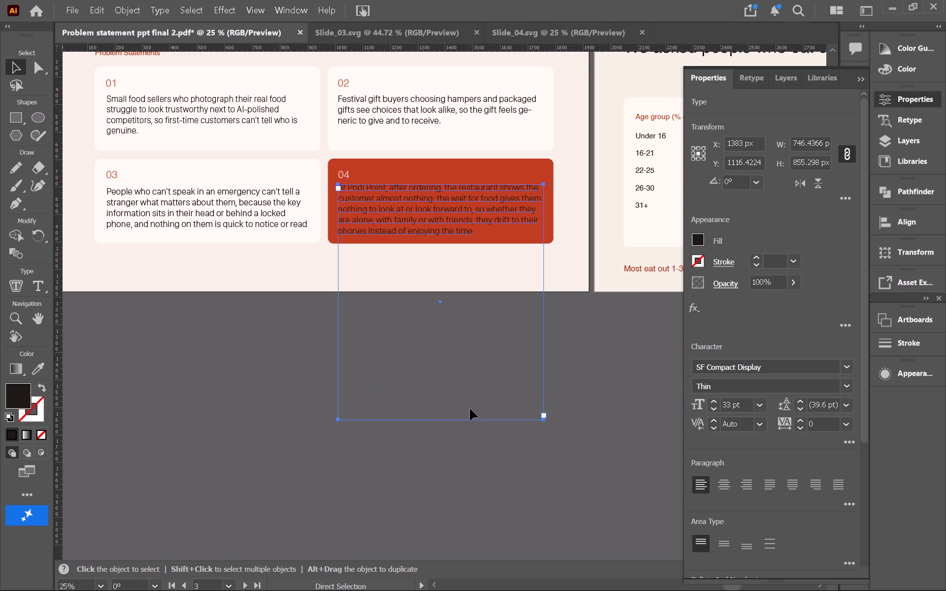
scroll(460, 403, "up", 1)
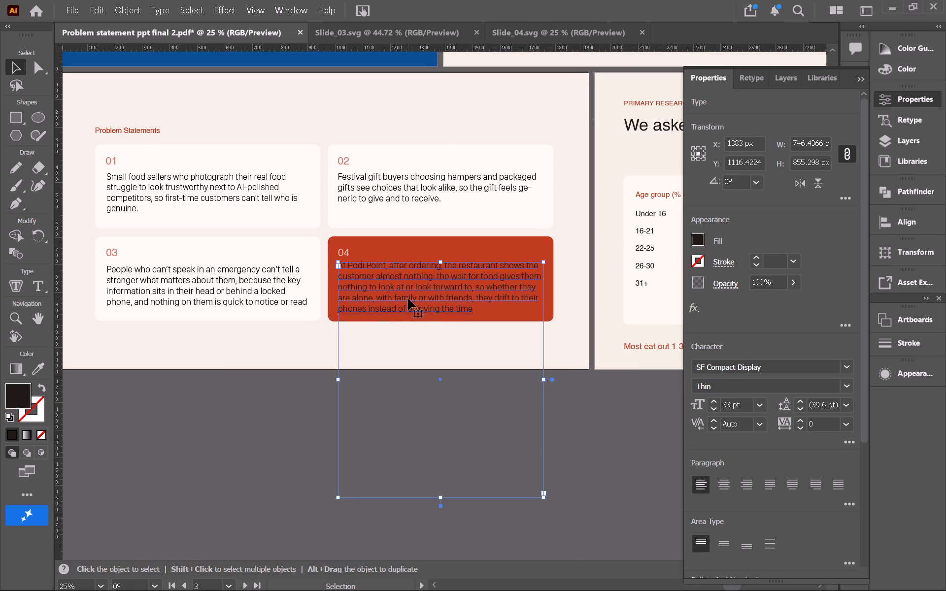
triple_click(411, 293)
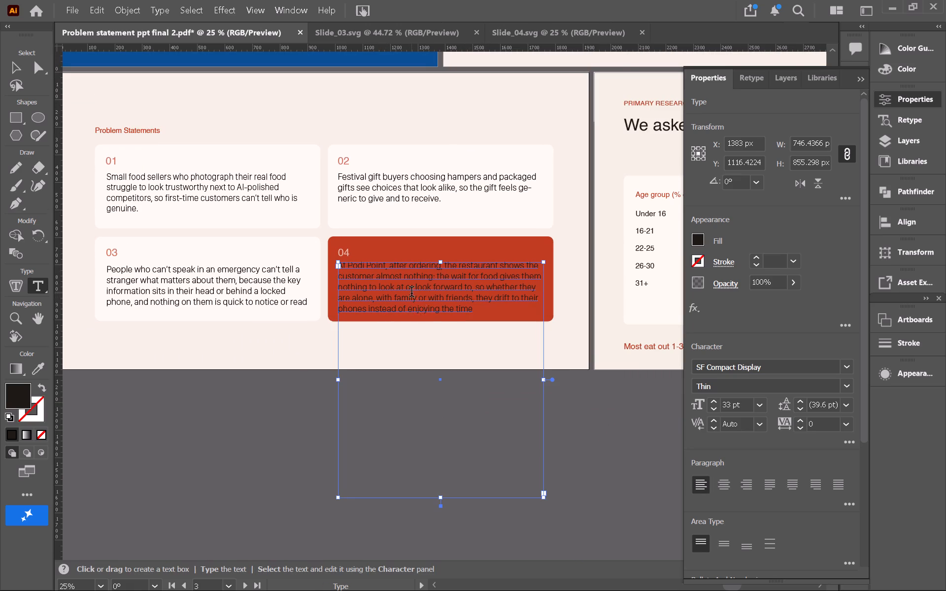
left_click(411, 293)
left_click(716, 407)
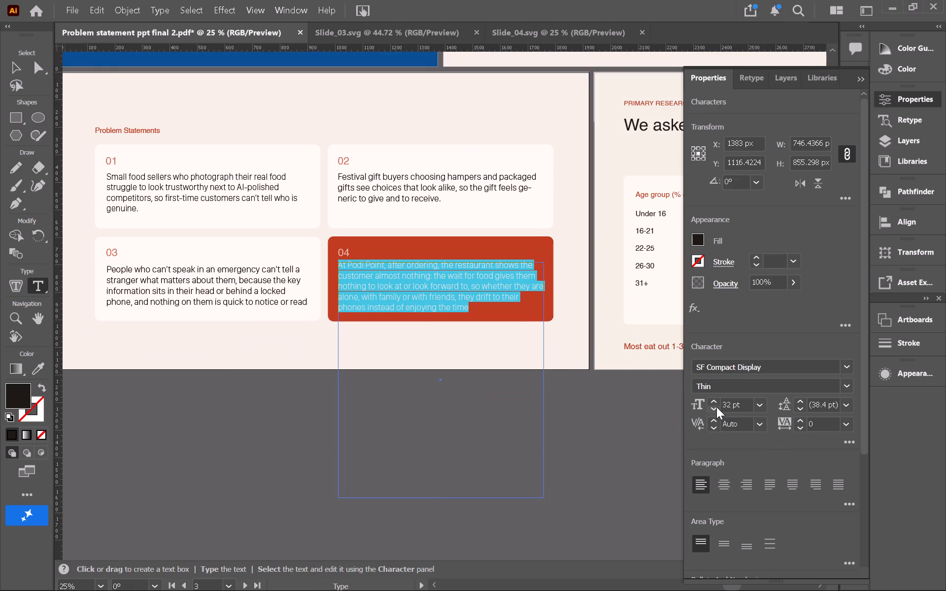
left_click(14, 71)
left_click(162, 389)
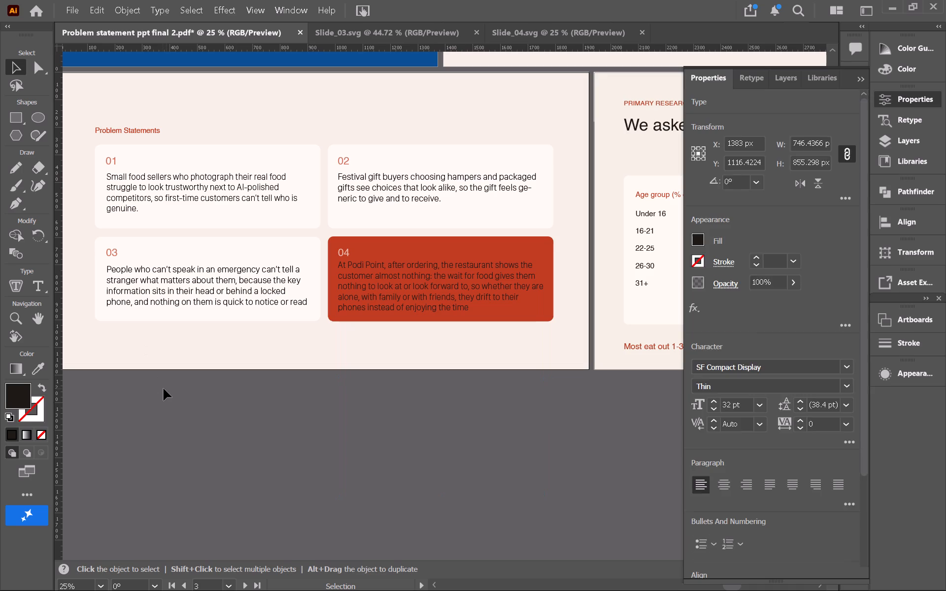
Justify the body text of cards 04 and 03 with the last line aligned left.
left_click(171, 291)
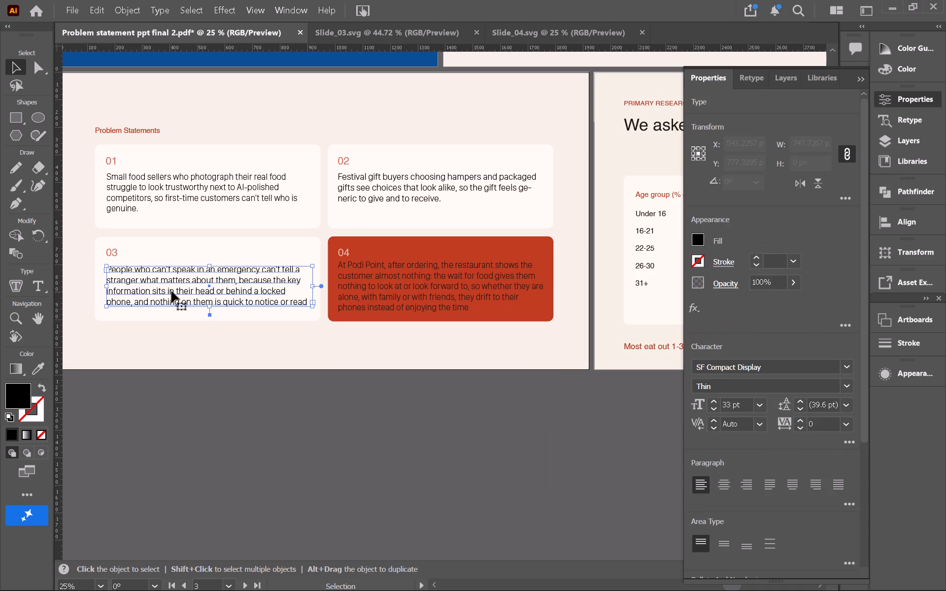
left_click(230, 397)
left_click(427, 306)
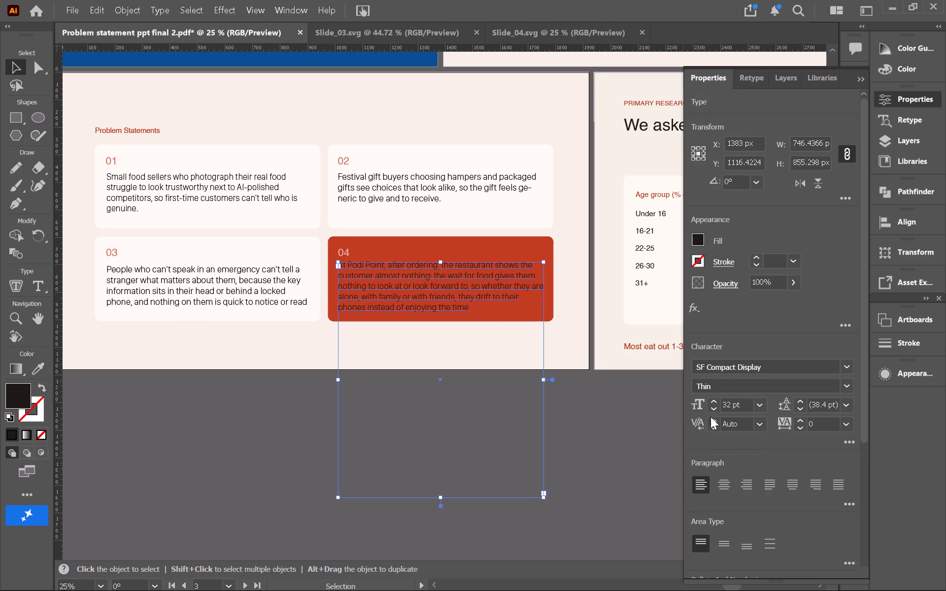
left_click(777, 484)
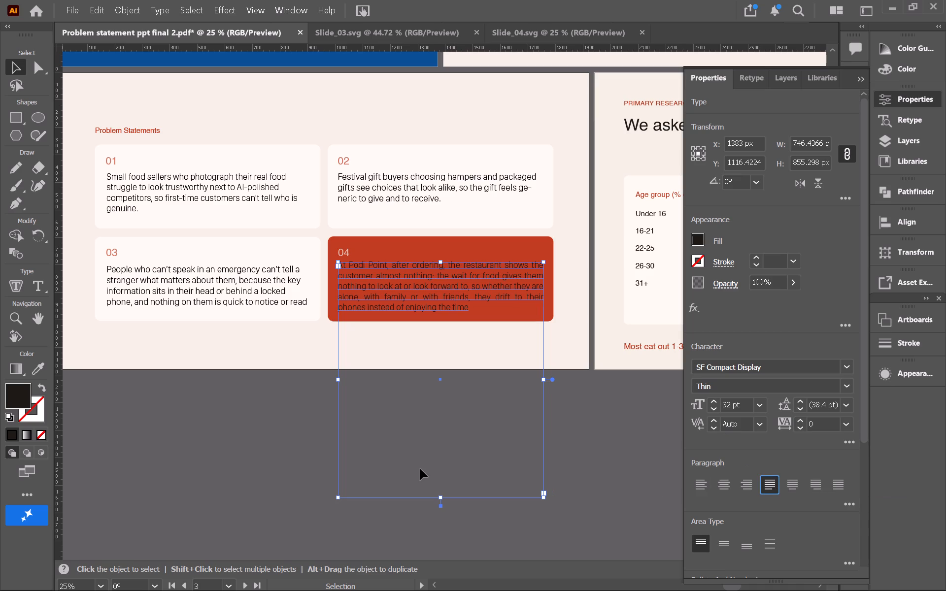
left_click(606, 466)
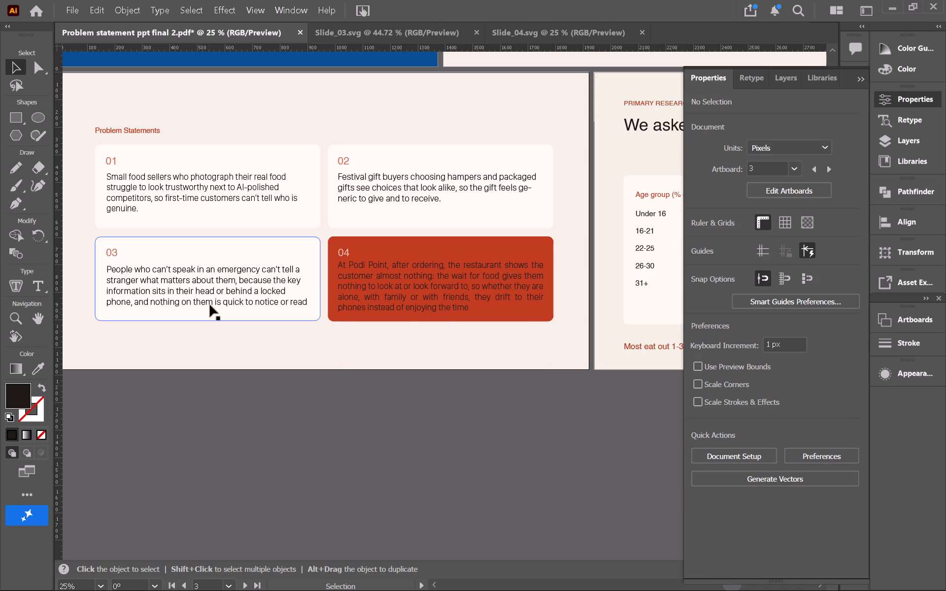
left_click(217, 291)
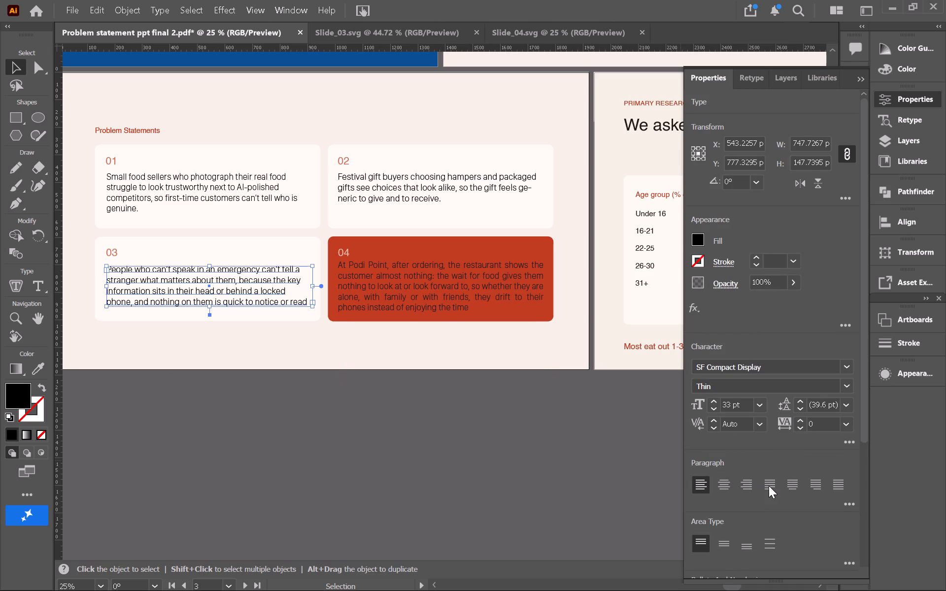
left_click(769, 486)
left_click(406, 397)
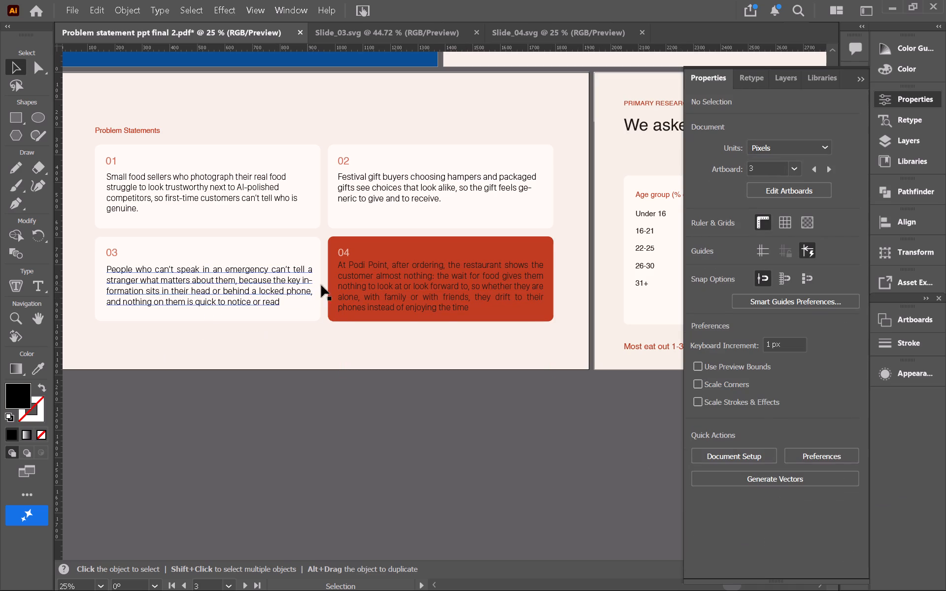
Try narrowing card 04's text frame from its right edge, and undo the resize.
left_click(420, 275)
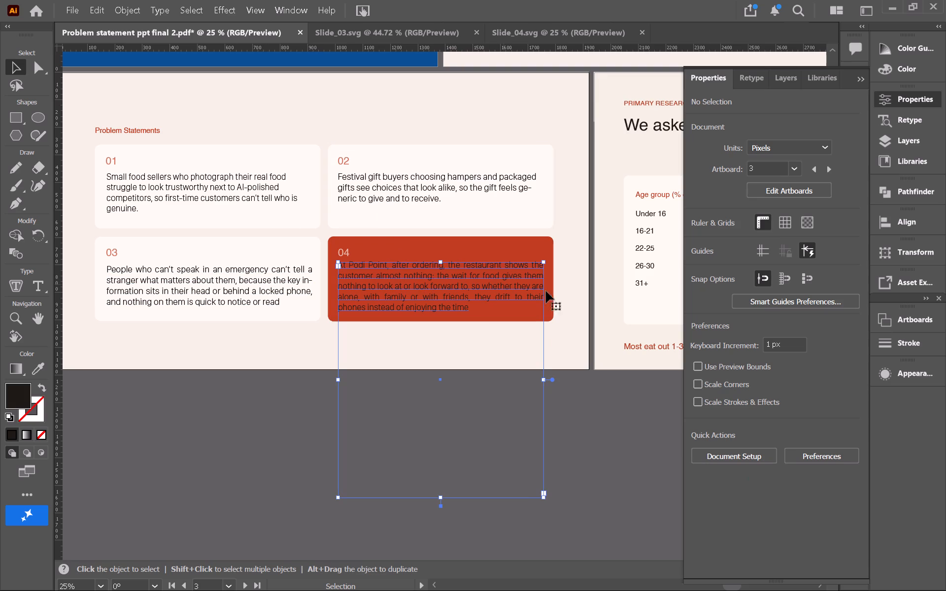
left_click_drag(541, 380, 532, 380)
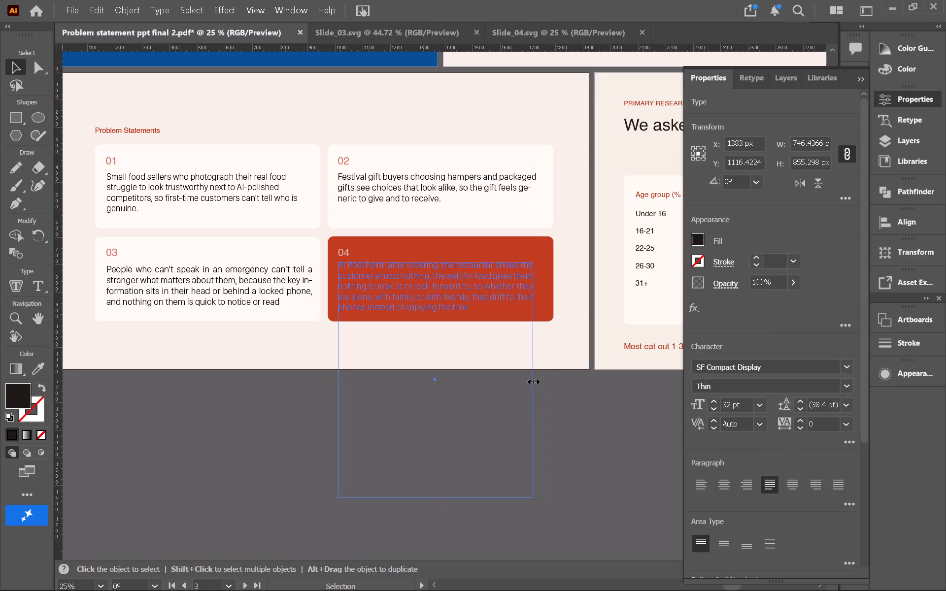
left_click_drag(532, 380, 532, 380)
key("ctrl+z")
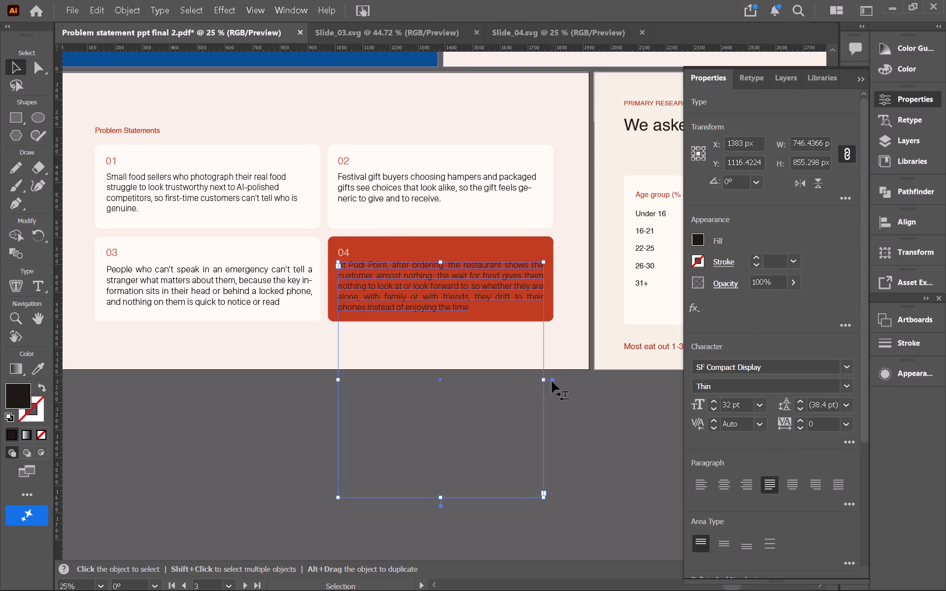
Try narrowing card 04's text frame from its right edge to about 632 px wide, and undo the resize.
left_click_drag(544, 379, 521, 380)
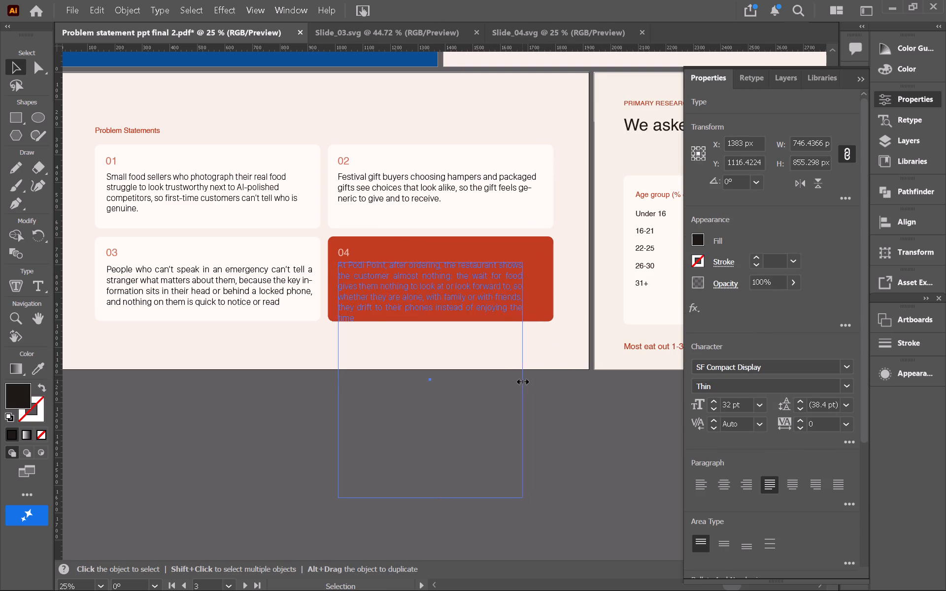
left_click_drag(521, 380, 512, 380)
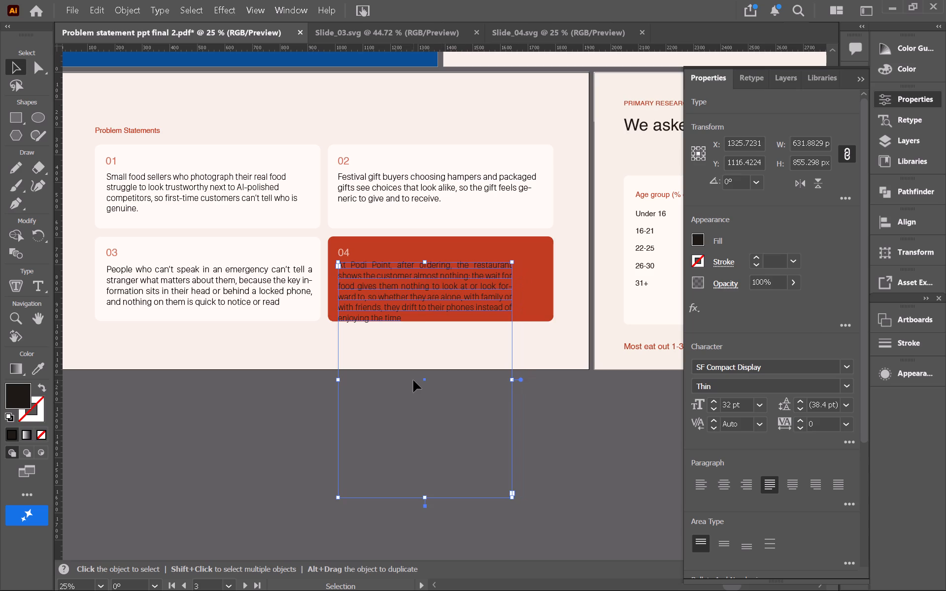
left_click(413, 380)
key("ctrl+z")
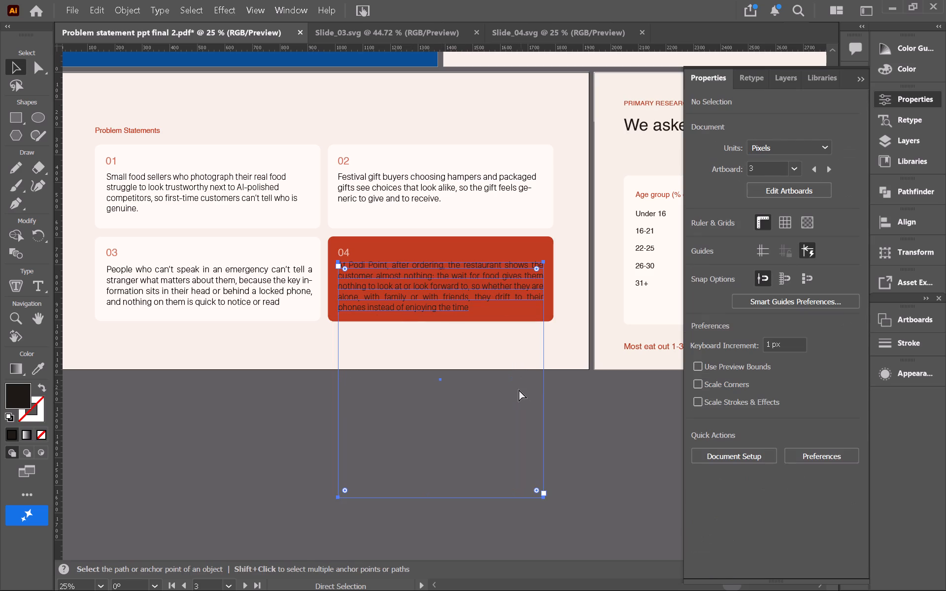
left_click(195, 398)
Left-align card 04's statement and deselect it.
left_click(449, 295)
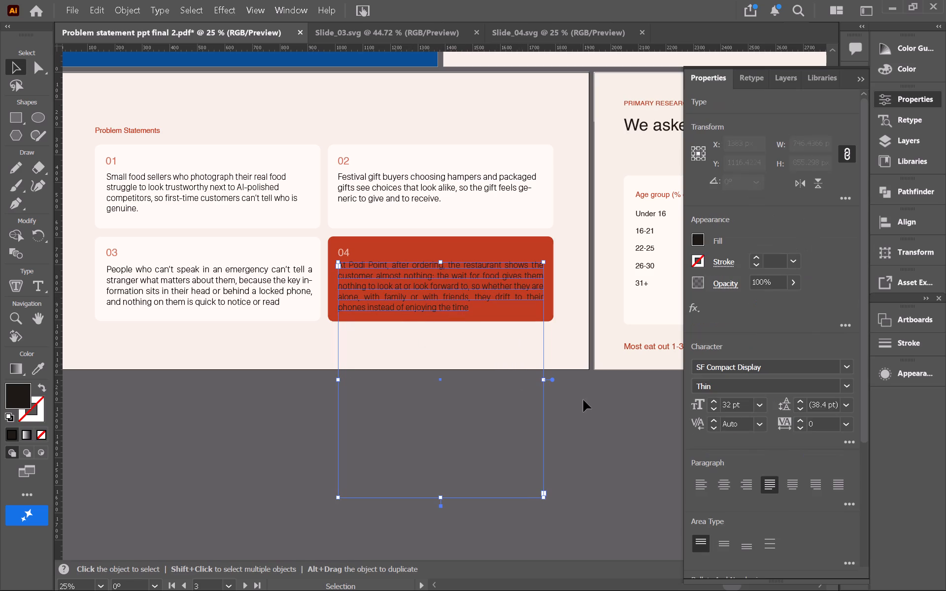
left_click(702, 478)
left_click(616, 475)
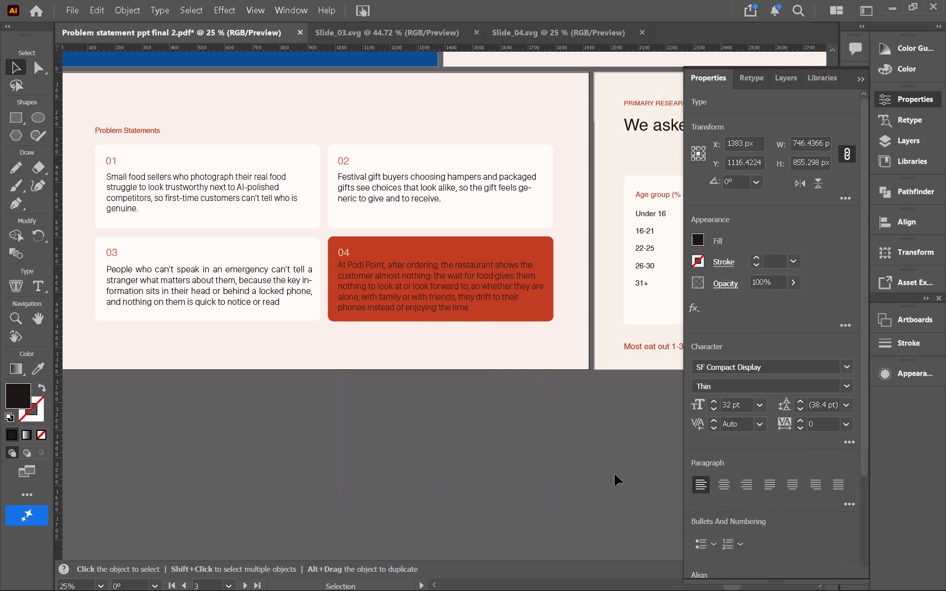
scroll(374, 393, "up", 2)
double_click(341, 412)
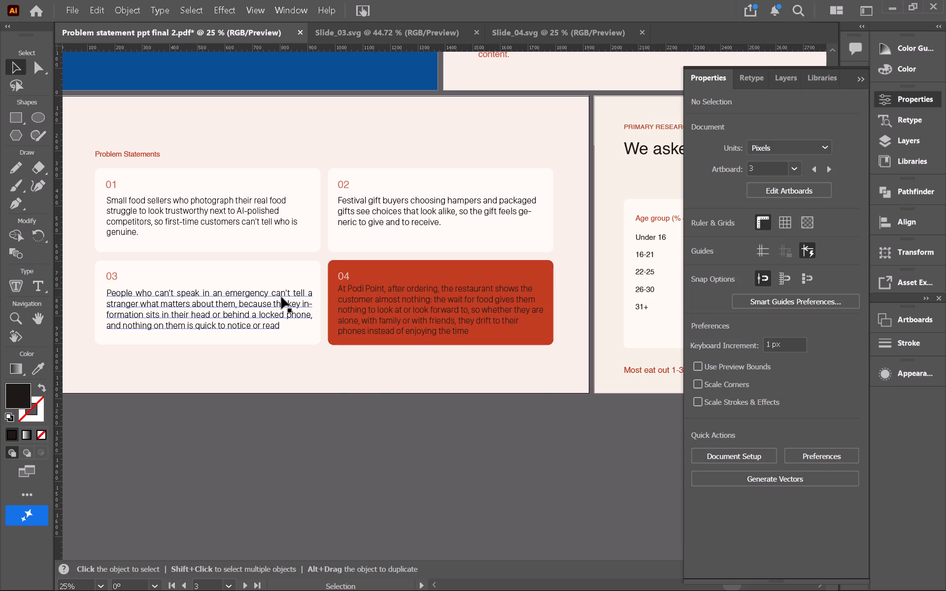
Reduce the font size of the number 04 to 34 pt and deselect it.
scroll(370, 436, "up", 2)
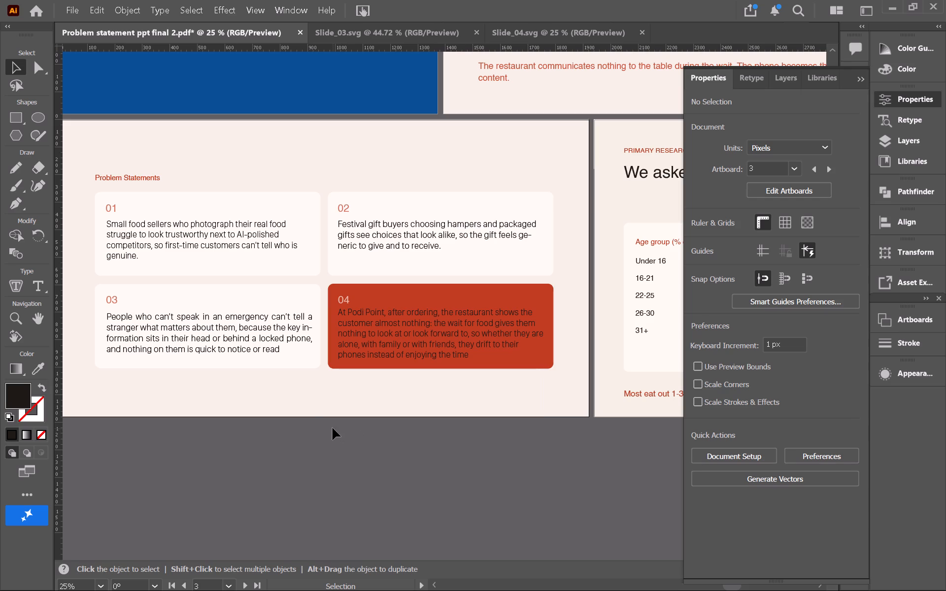
left_click(348, 302)
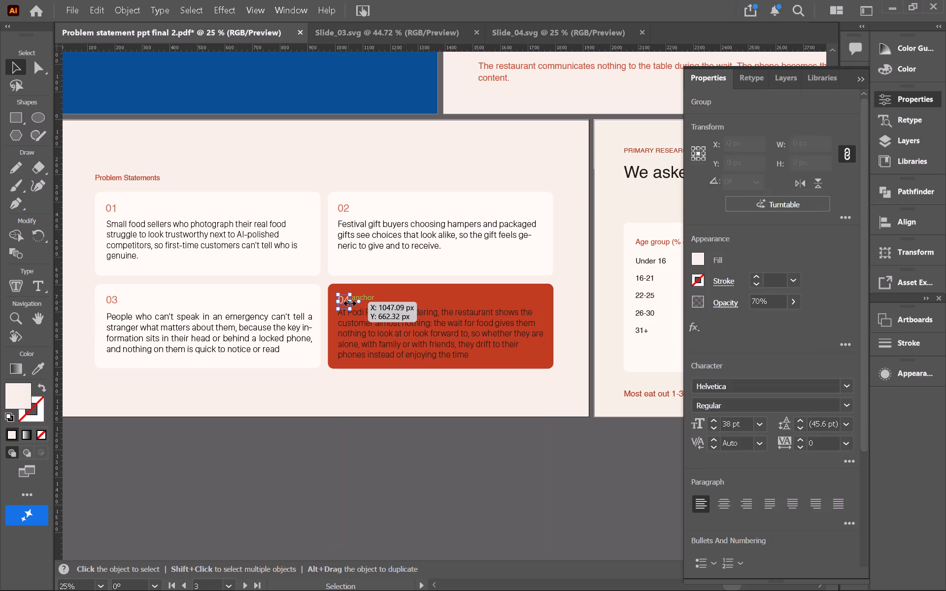
triple_click(719, 429)
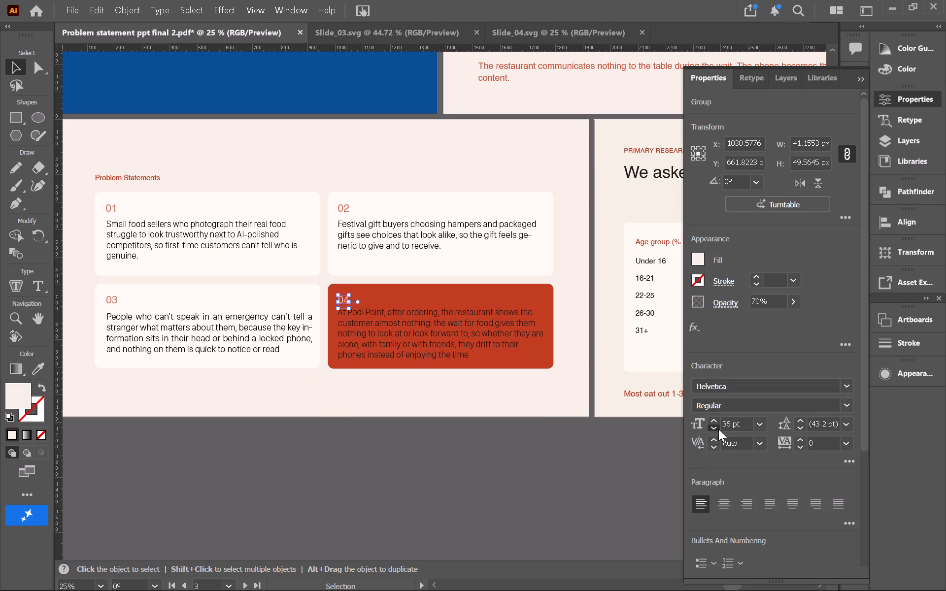
left_click(718, 429)
left_click(479, 465)
Nudge the number 04 up within its card to about Y 654 px.
left_click(346, 304)
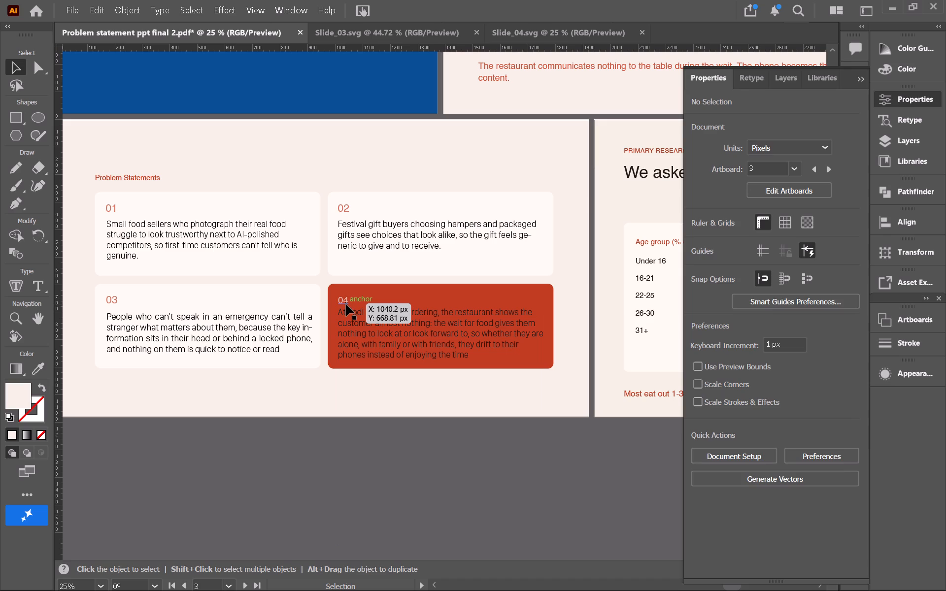
key("Up")
key("Up")
key("Up")
key("Up")
key("Up")
key("Up")
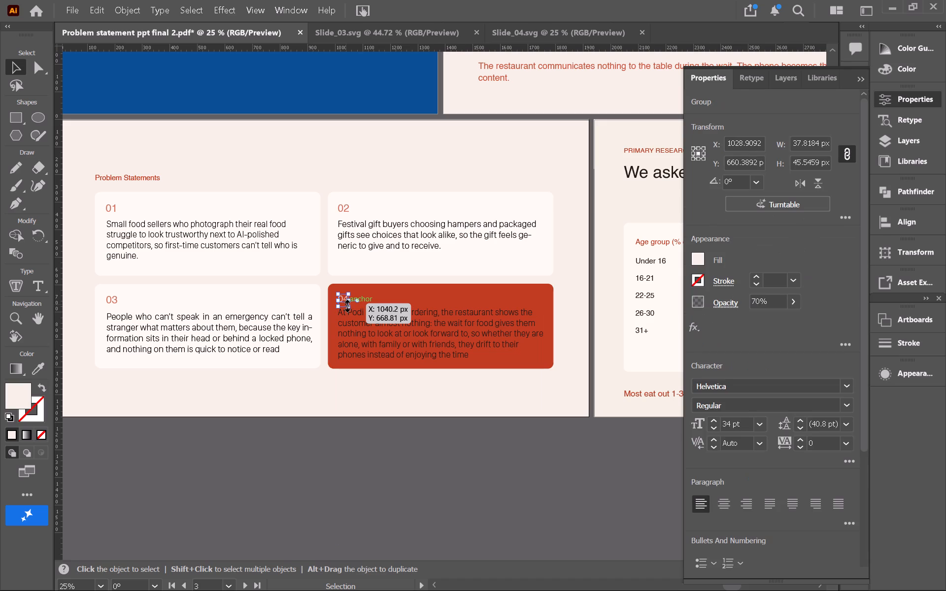
key("Up")
key("Up")
Deselect the number and show the guides on the slide.
left_click(325, 406)
right_click(324, 407)
left_click(357, 394)
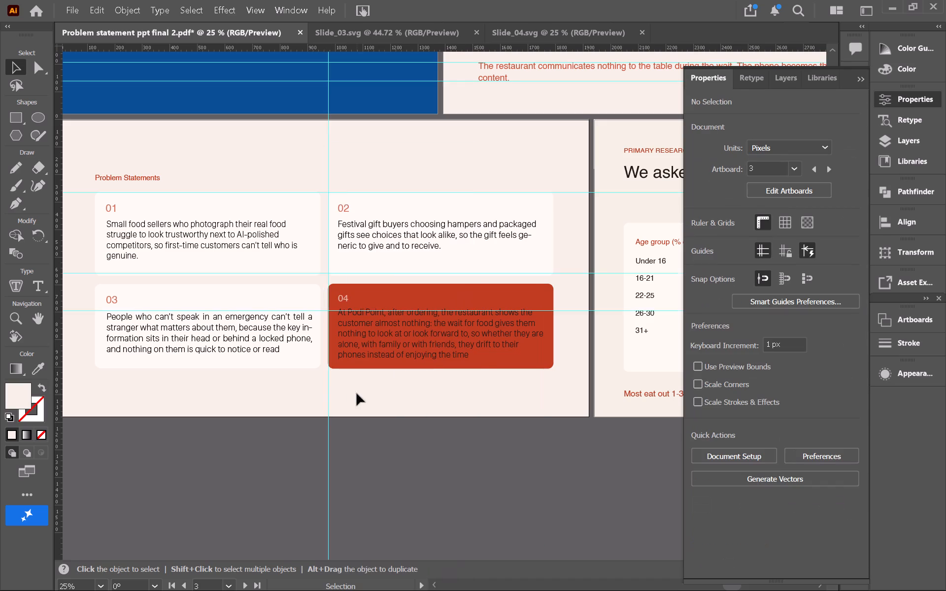
Reduce the font size of card 04's statement to 30 pt and deselect it.
scroll(320, 380, "up", 3)
scroll(320, 379, "down", 1)
key("ctrl+equal")
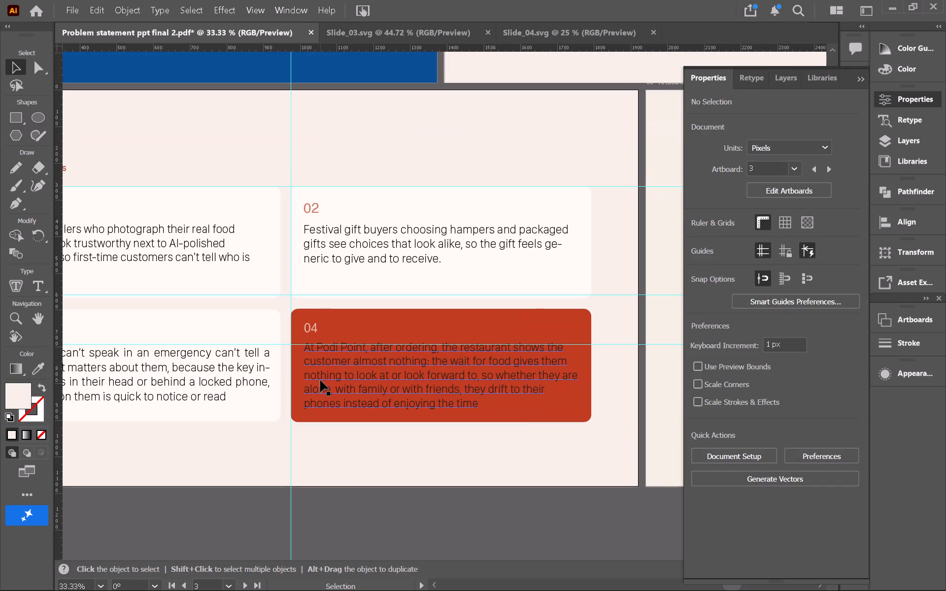
scroll(315, 376, "right", 3)
scroll(459, 351, "left", 1)
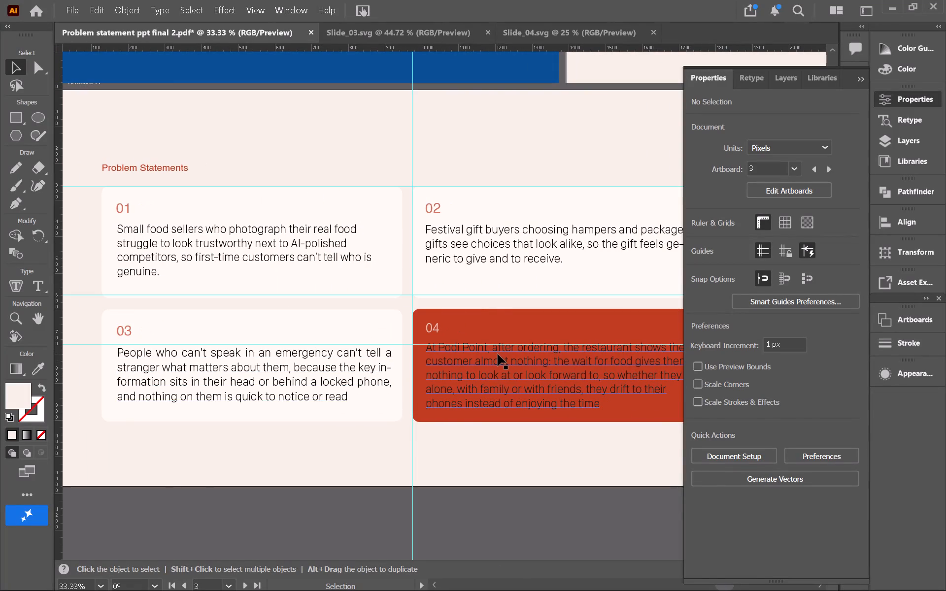
left_click(498, 354)
left_click(717, 409)
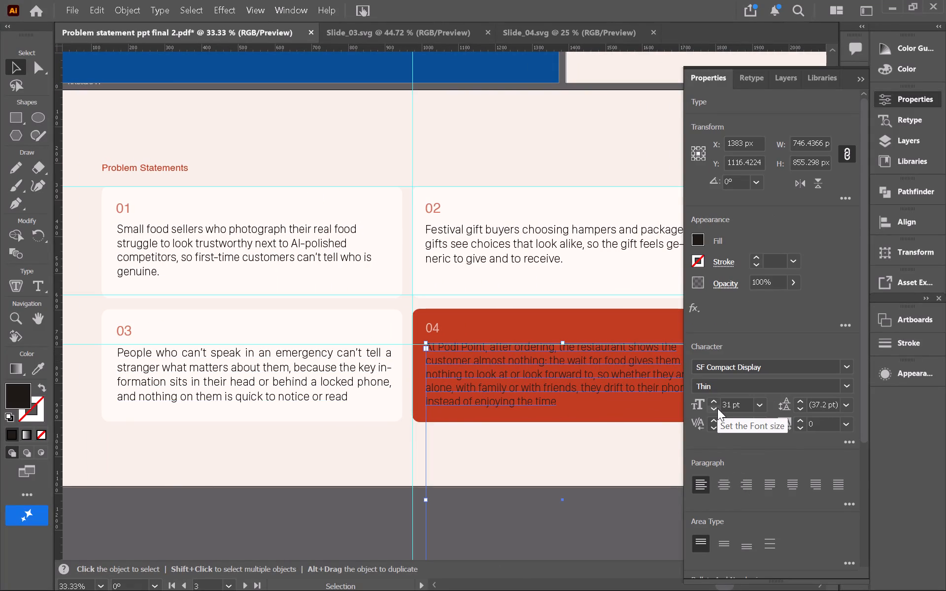
scroll(713, 404, "left", 2)
scroll(660, 407, "left", 1)
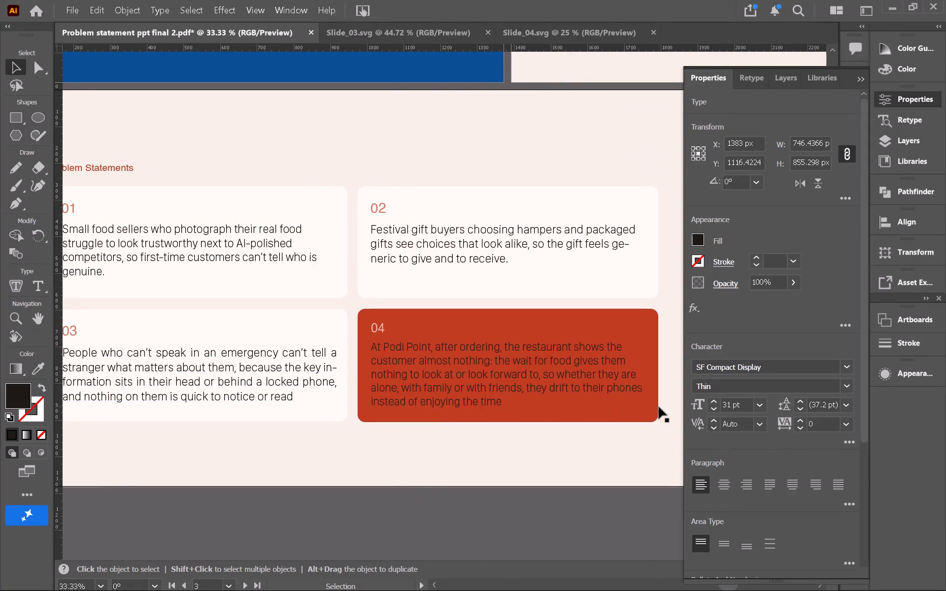
left_click(714, 411)
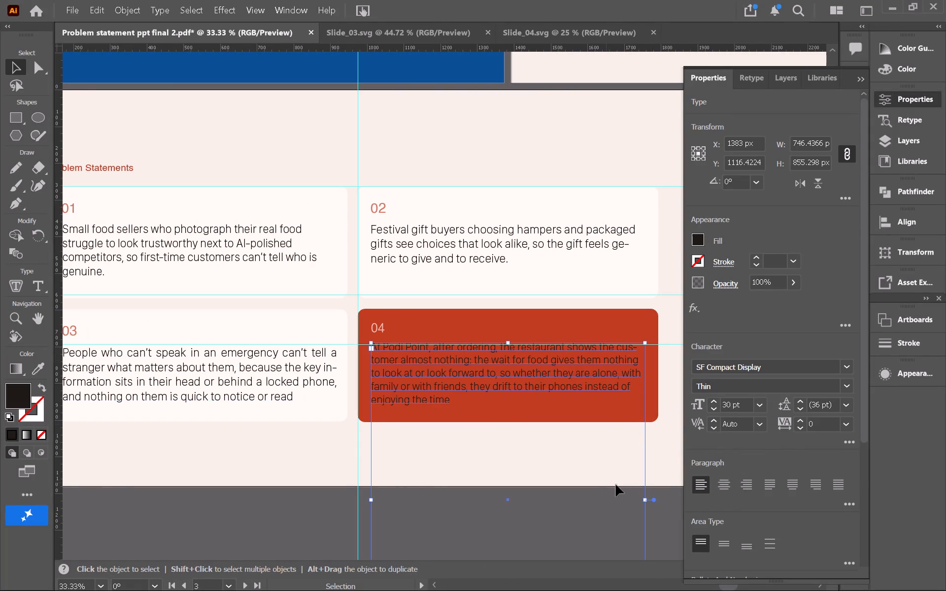
left_click(662, 532)
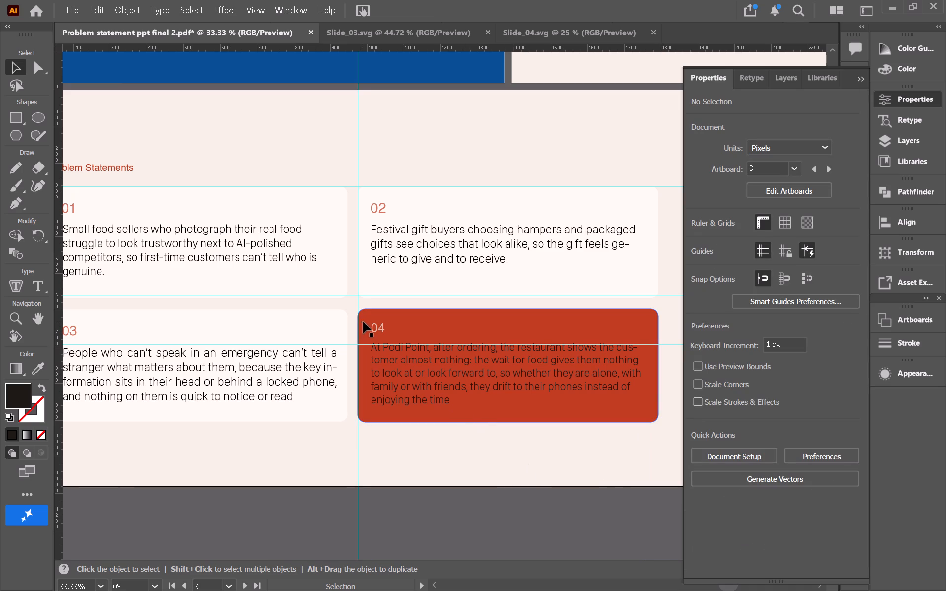
Reduce the font size of the number 04 to 32 pt and deselect it.
left_click(382, 323)
scroll(380, 326, "right", 1)
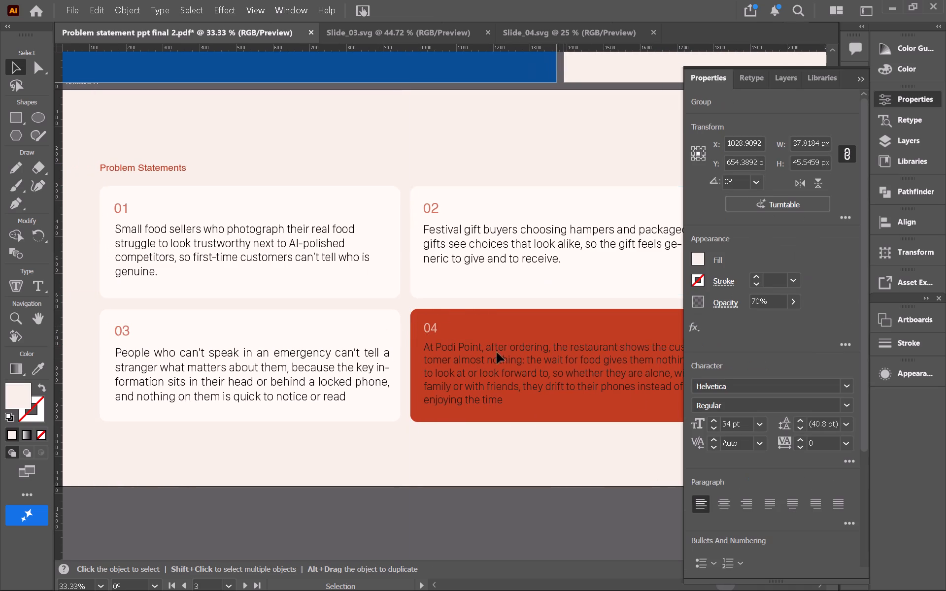
double_click(711, 427)
left_click(380, 466)
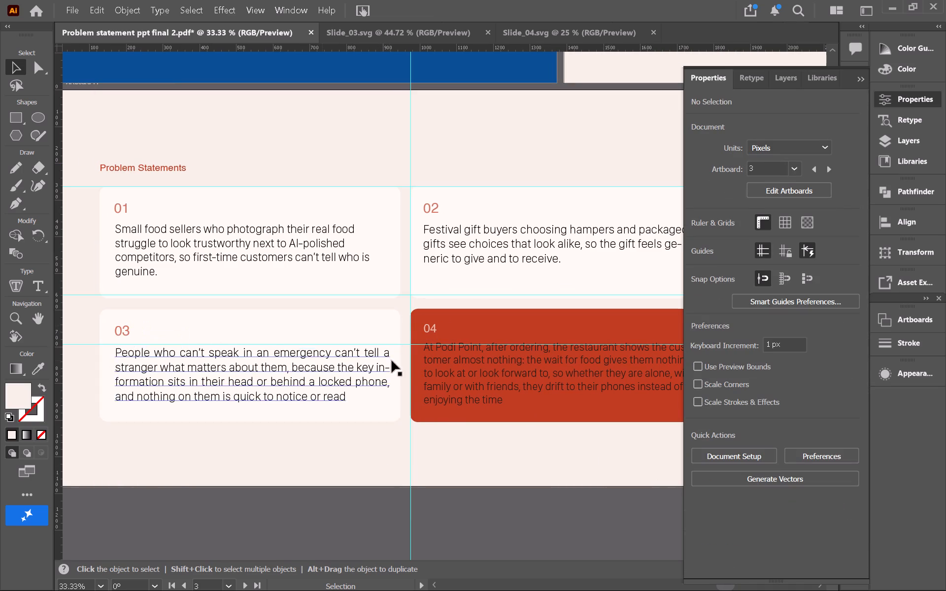
Unlock the guides so the horizontal one crossing cards 03 and 04 can be moved.
left_click_drag(407, 344, 405, 330)
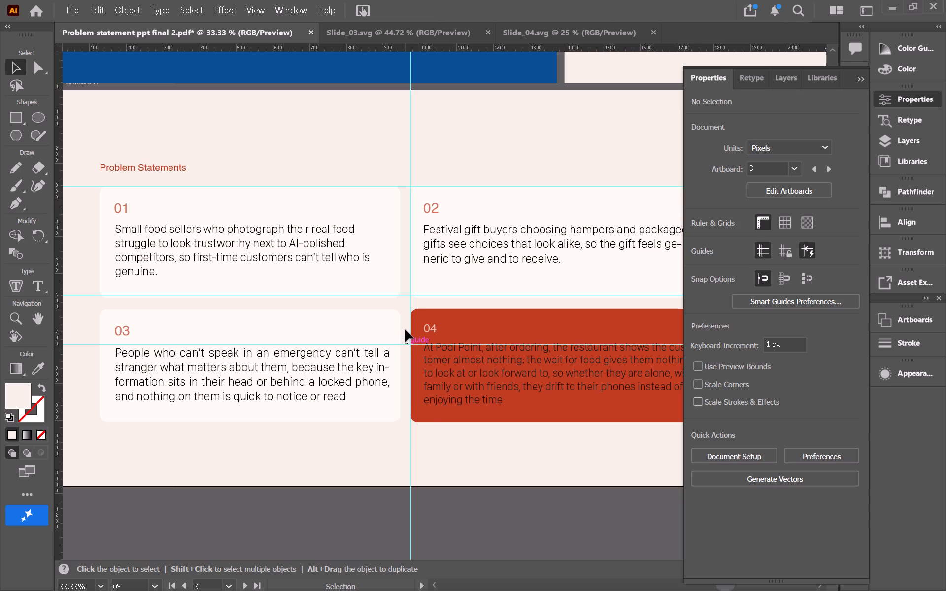
left_click_drag(405, 330, 406, 329)
right_click(406, 329)
left_click(420, 397)
Move the horizontal guide across cards 03 and 04 to about Y 635 px, and add copies at about Y 662 and 688 px.
left_click_drag(407, 345, 406, 323)
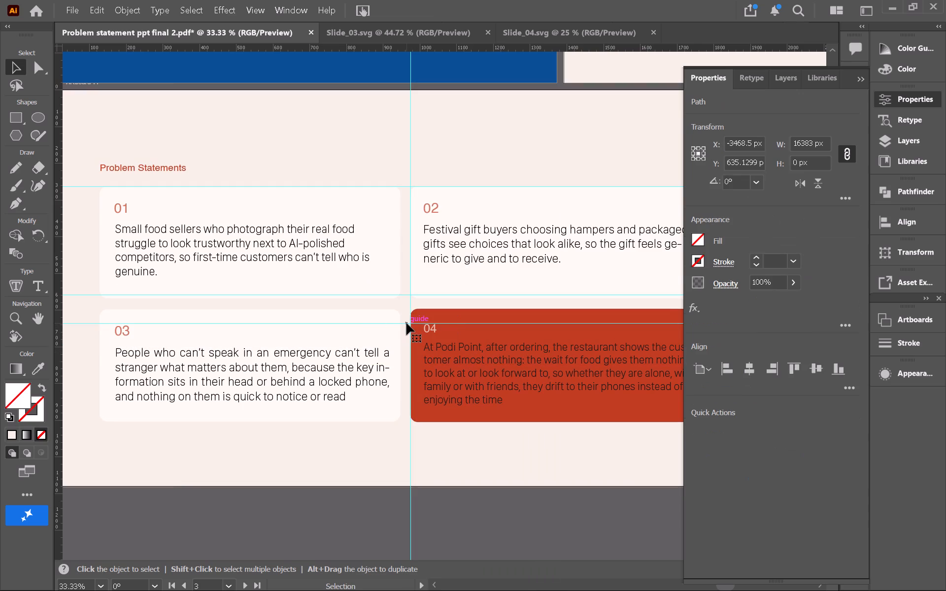
left_click_drag(406, 323, 407, 333, "alt")
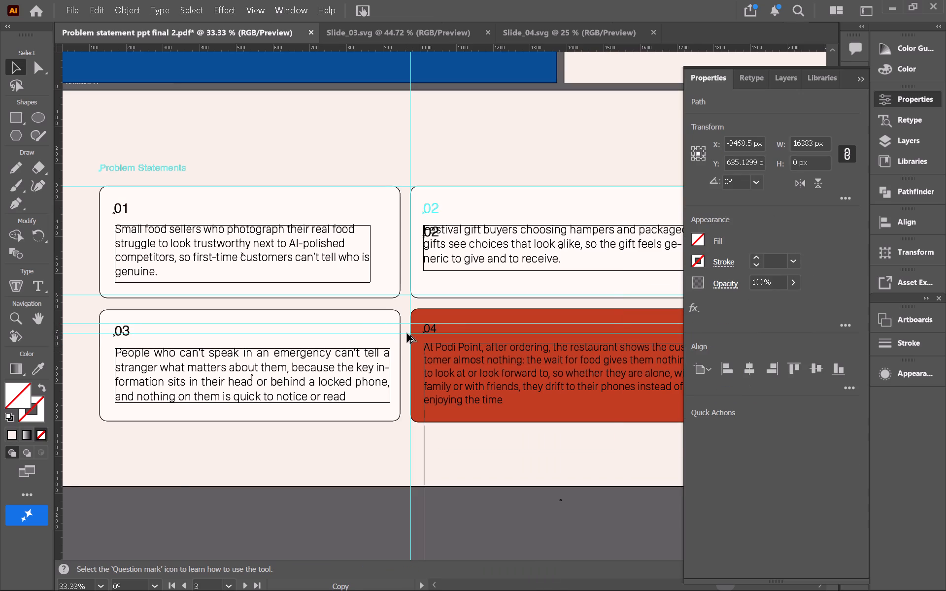
left_click_drag(407, 333, 407, 333, "alt")
left_click_drag(407, 333, 408, 345, "alt")
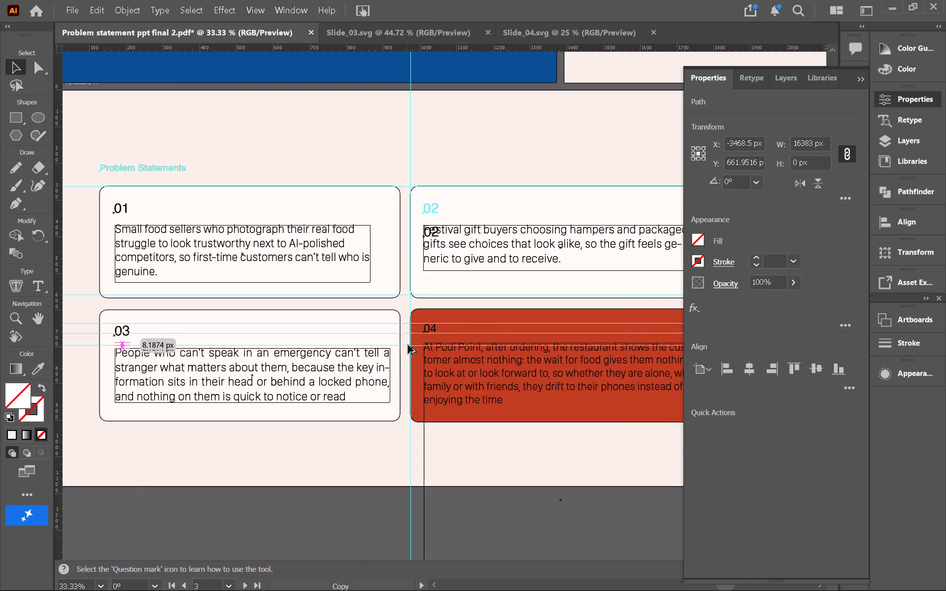
left_click_drag(408, 345, 408, 342, "alt")
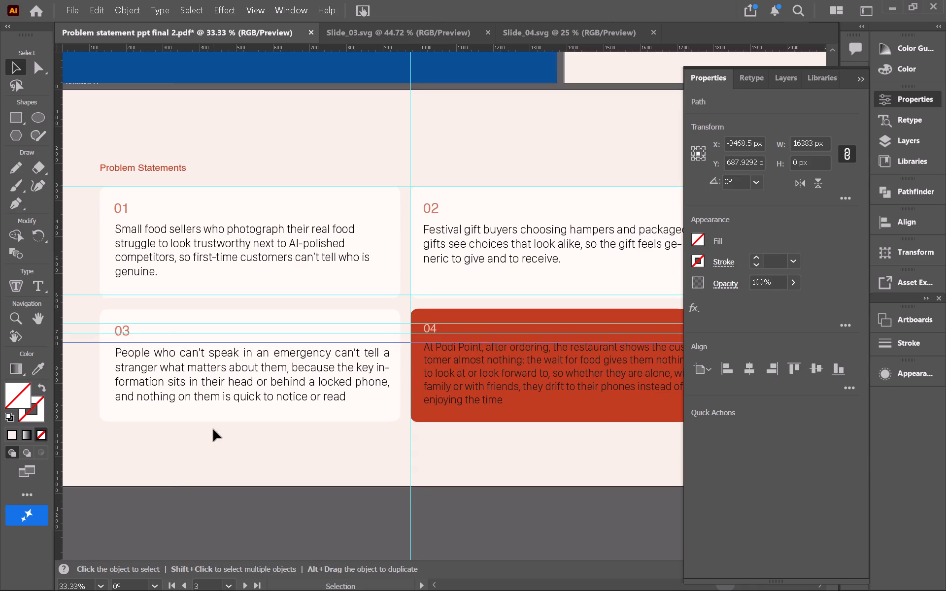
Reduce card 03's statement to 30 pt to match card 04's statement, and deselect it.
left_click(218, 393)
left_click(582, 356)
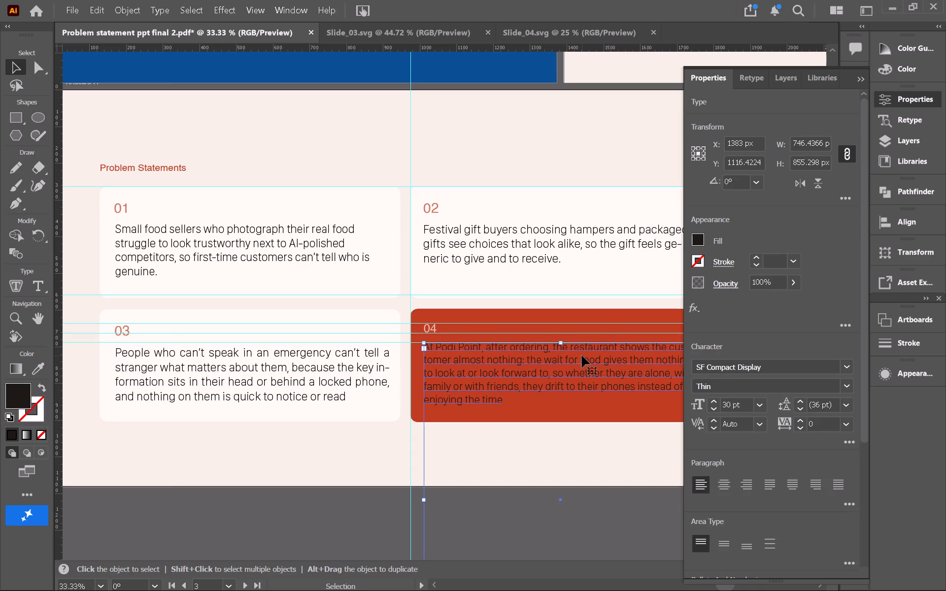
left_click(234, 358)
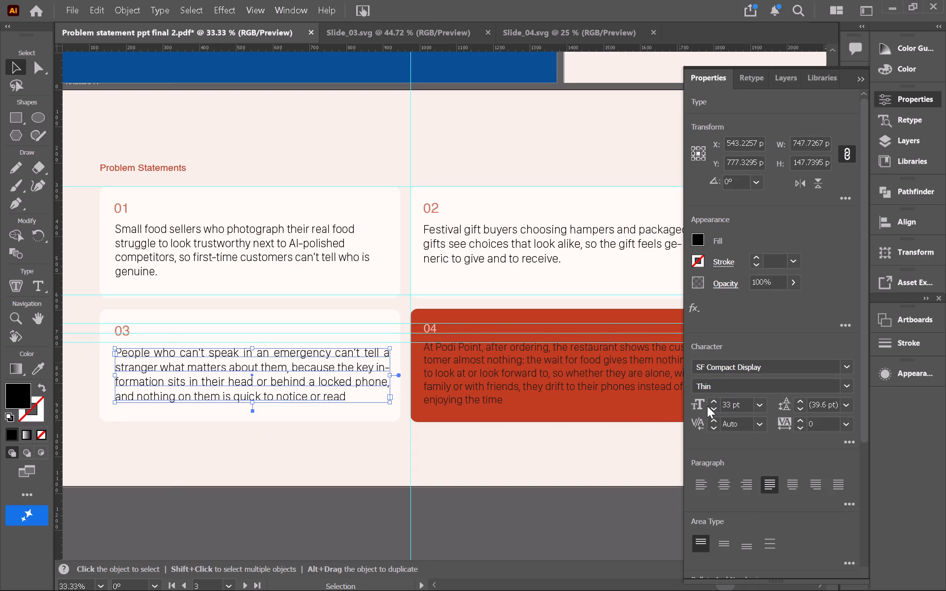
left_click(707, 406)
triple_click(709, 407)
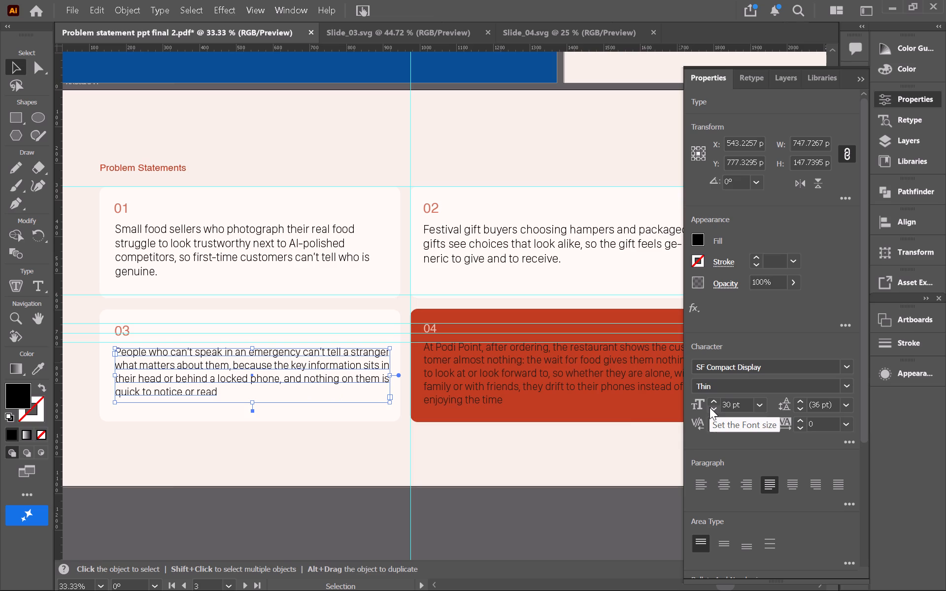
left_click(502, 378)
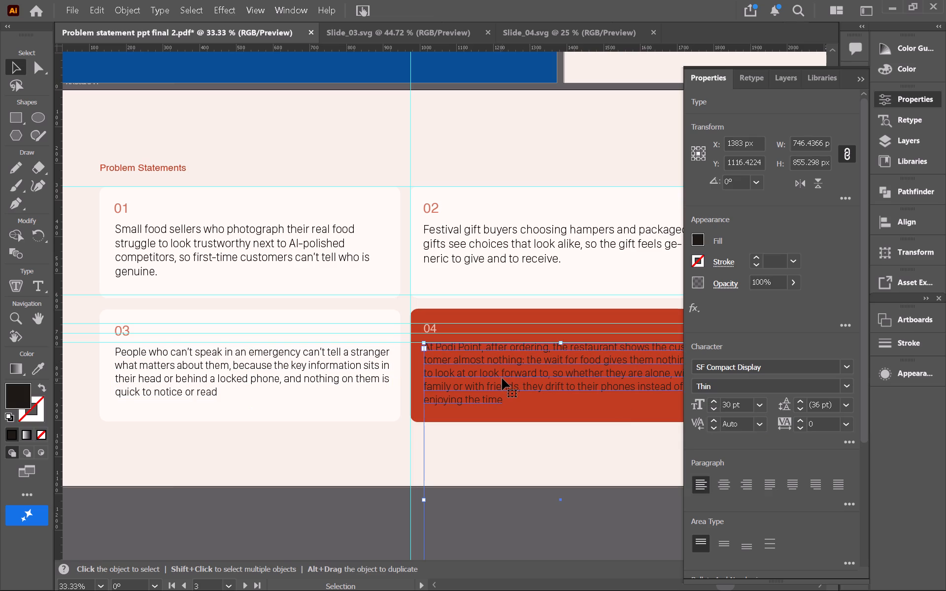
left_click(273, 386)
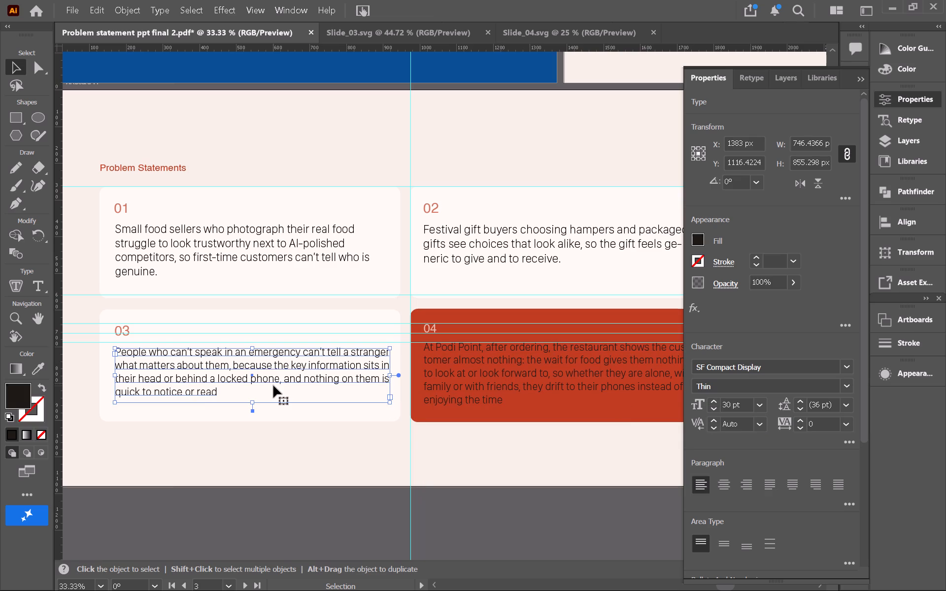
left_click(166, 441)
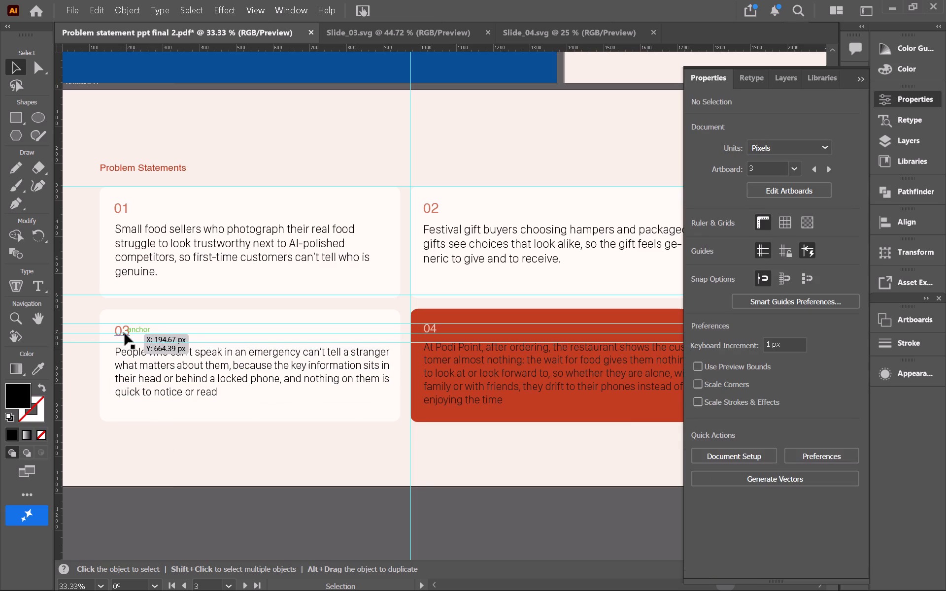
Compare the sizes of numbers 03 and 04 and reduce number 03 to 32 pt to match.
left_click(125, 333)
left_click(129, 330)
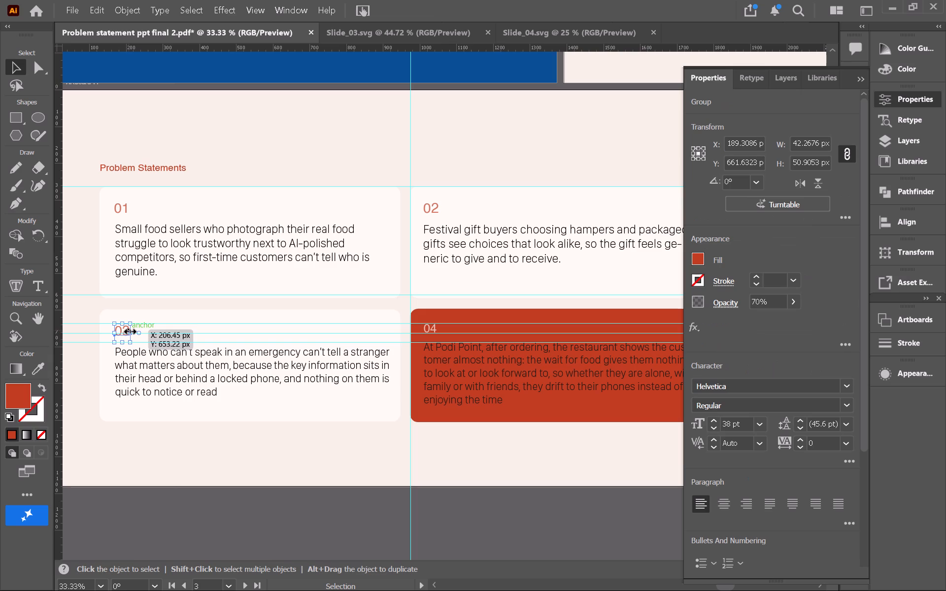
left_click(433, 332)
left_click(434, 329)
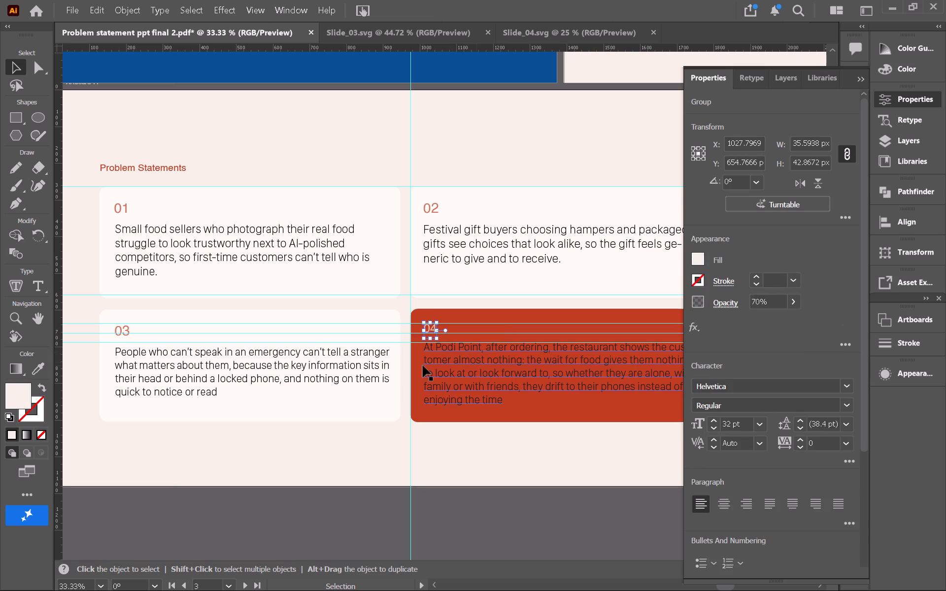
left_click(126, 331)
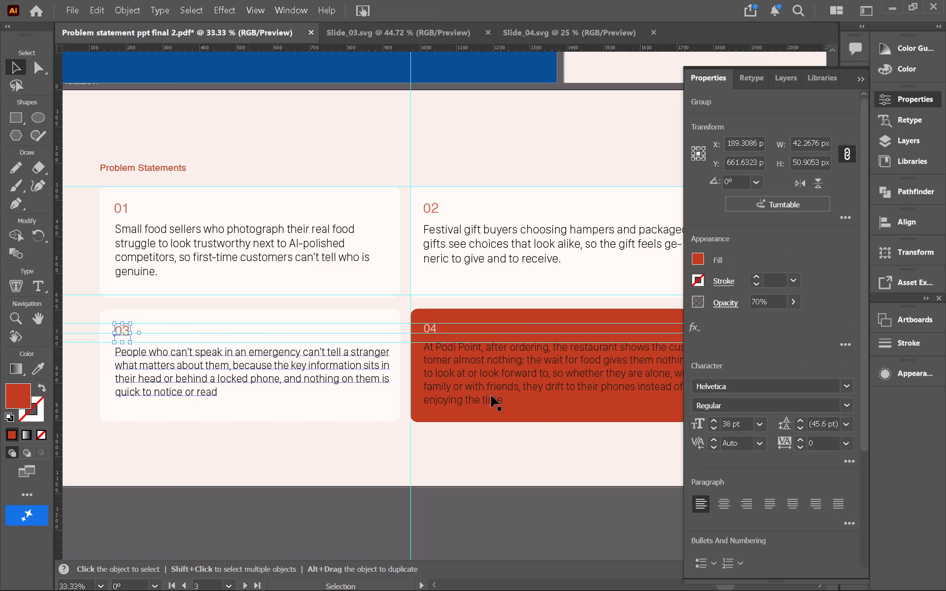
triple_click(709, 429)
triple_click(709, 429)
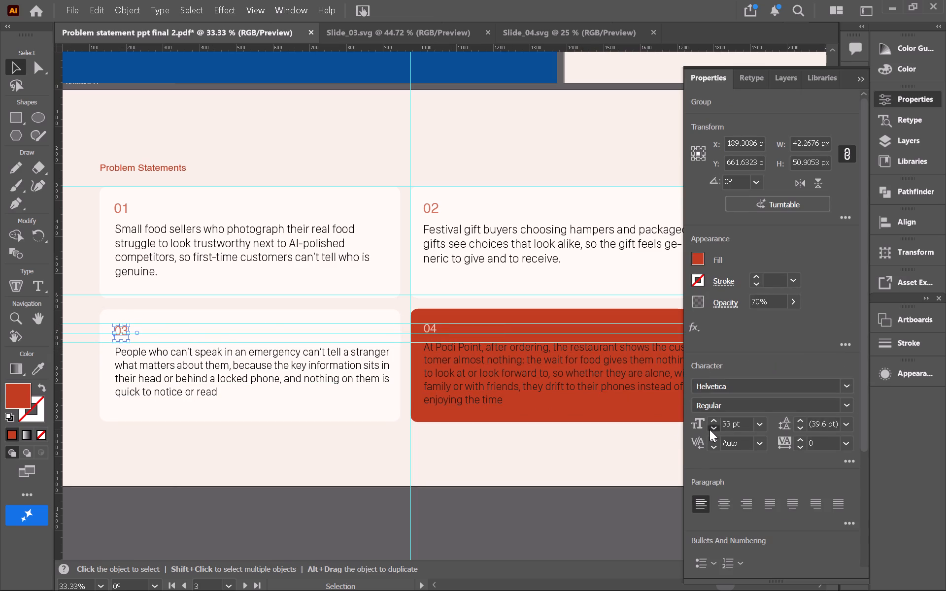
Move the number 03 up 9 px to about Y 654 px, level with number 04, and deselect it.
key("Up")
key("Up")
key("Up")
key("Up")
key("Up")
key("Up")
key("Up")
key("Up")
key("Up")
key("Up")
key("Up")
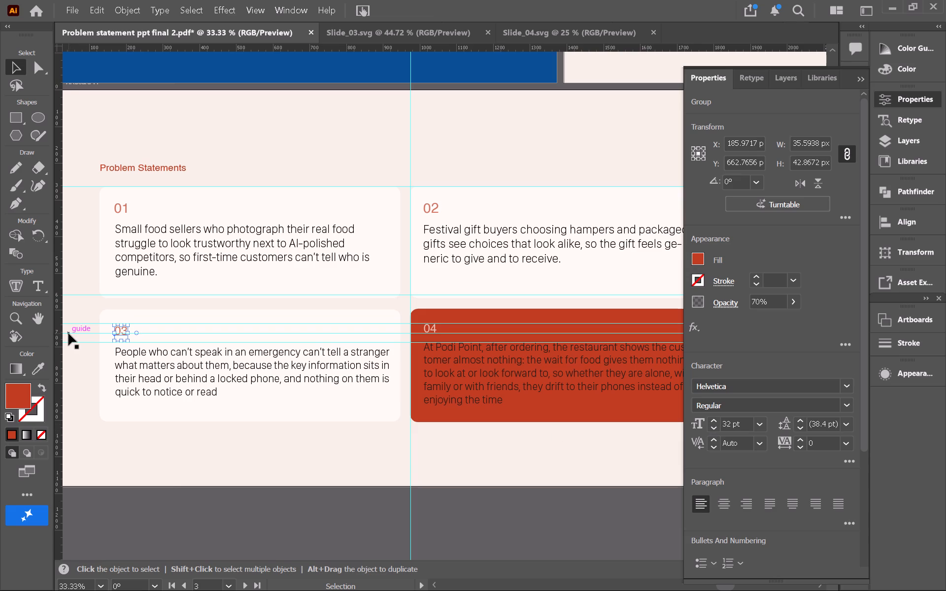
key("Down")
key("Down")
left_click(157, 441)
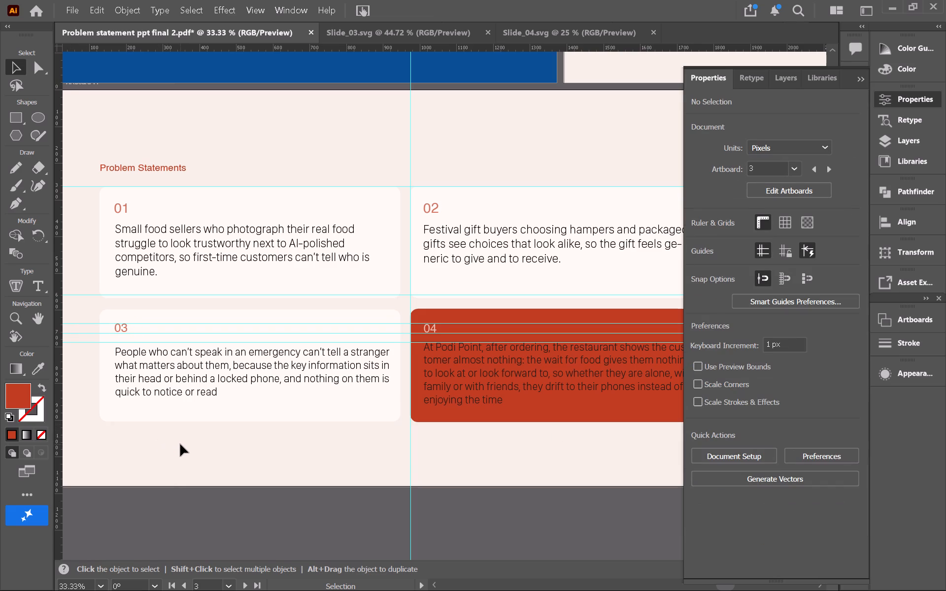
Copy the upper horizontal guide across cards 03 and 04 to about Y 300 px, near the tops of numbers 01 and 02.
scroll(181, 443, "down", 2)
left_click(246, 522)
scroll(135, 238, "up", 4)
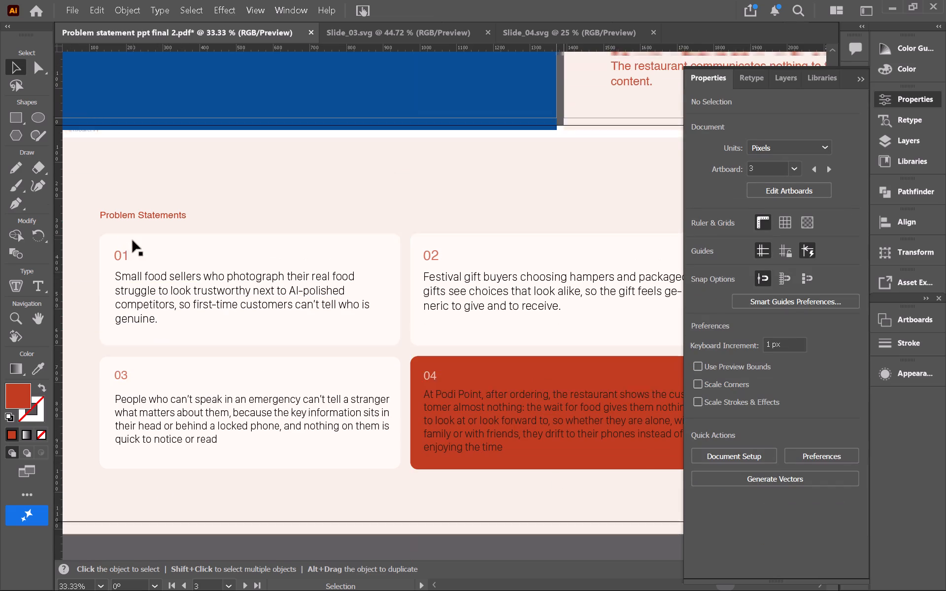
scroll(133, 240, "up", 2)
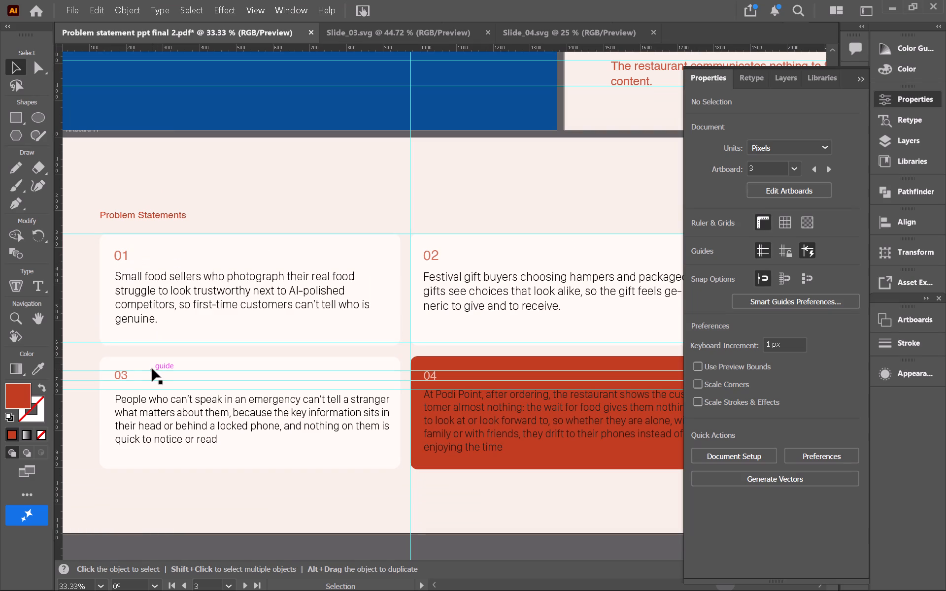
left_click_drag(152, 369, 159, 264, "alt")
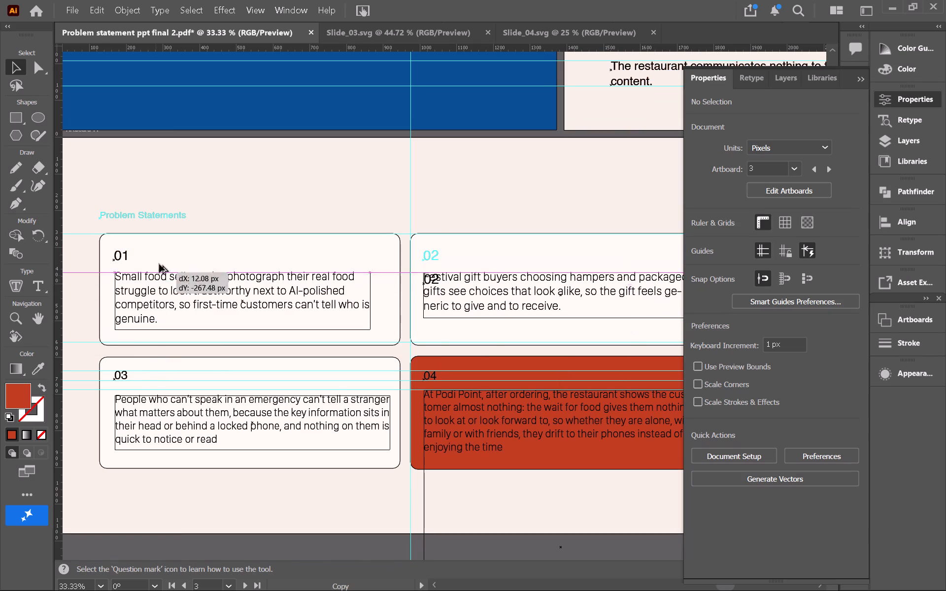
left_click_drag(159, 264, 163, 247, "alt")
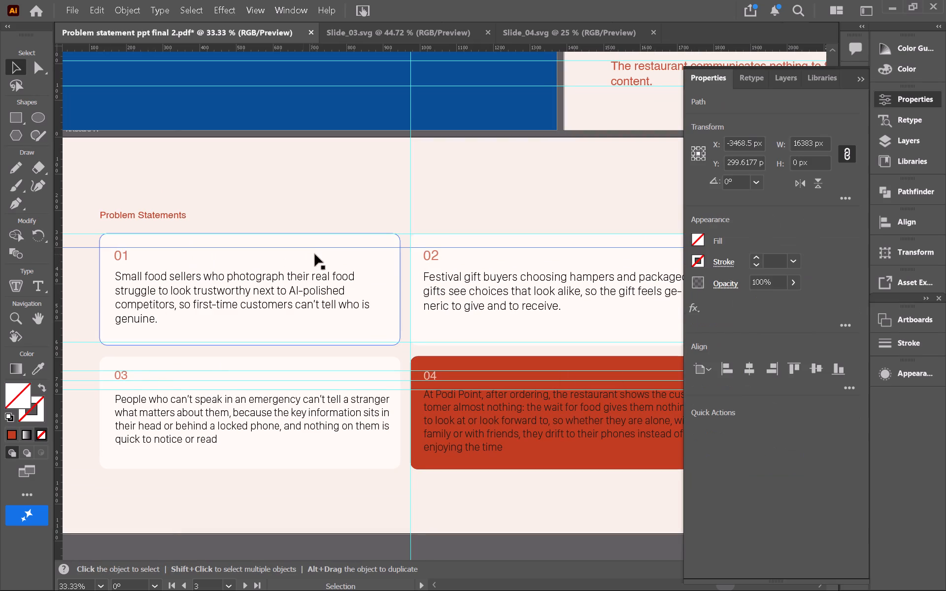
Set the statement text on cards 02 and 01 to 30 pt.
left_click(476, 275)
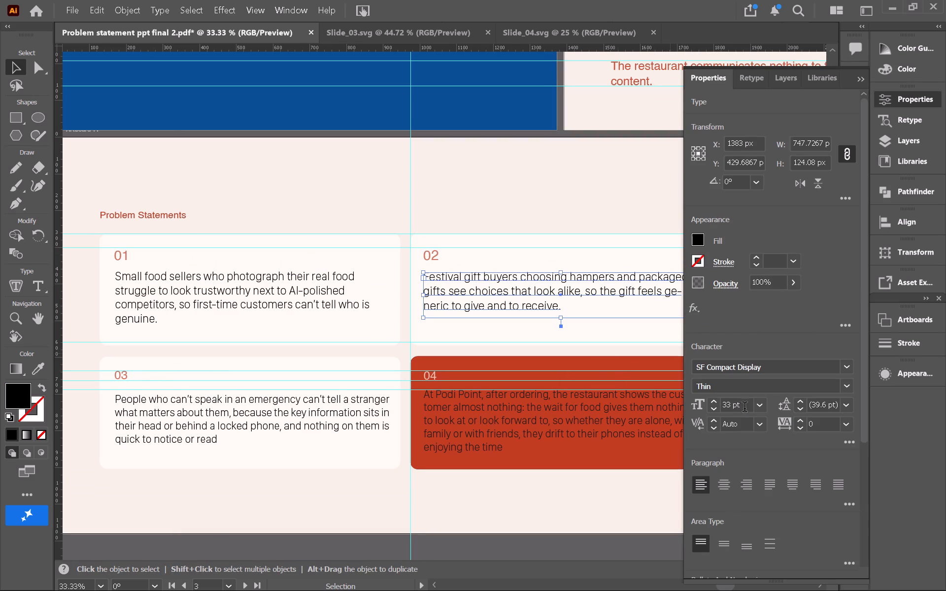
double_click(717, 408)
left_click(717, 408)
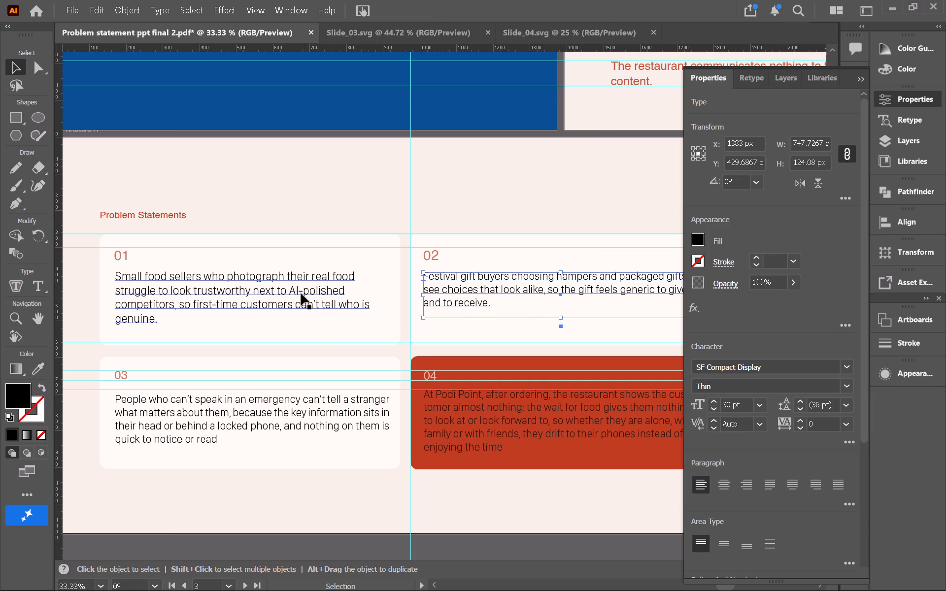
left_click(280, 290)
triple_click(712, 407)
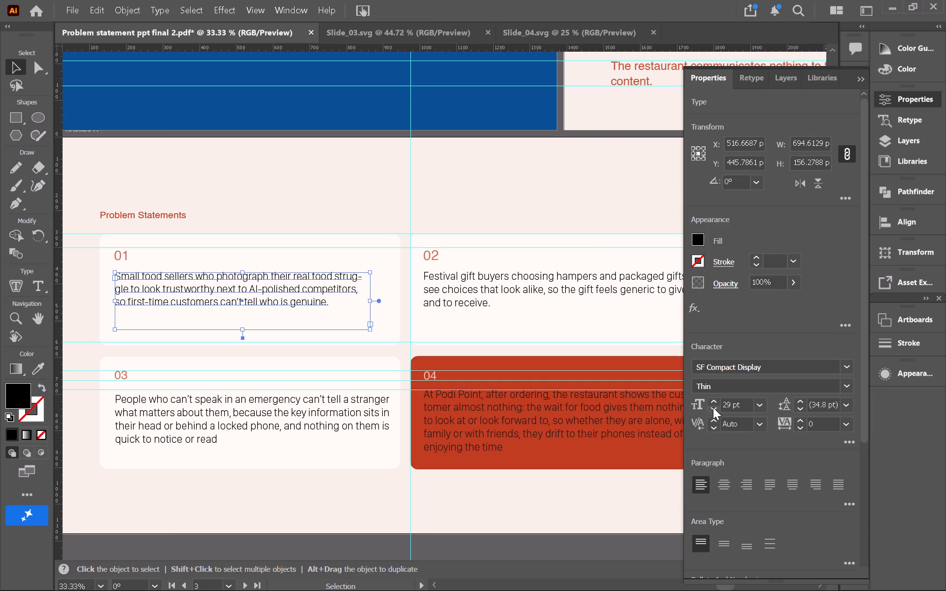
left_click(713, 402)
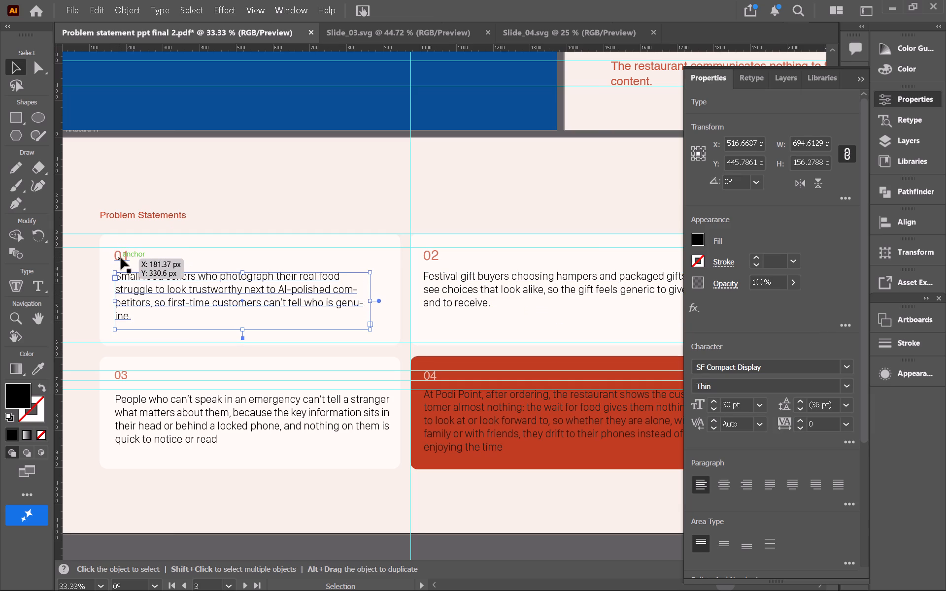
Reduce the numbers 01 and 02 to 32 pt and deselect them.
left_click(122, 256)
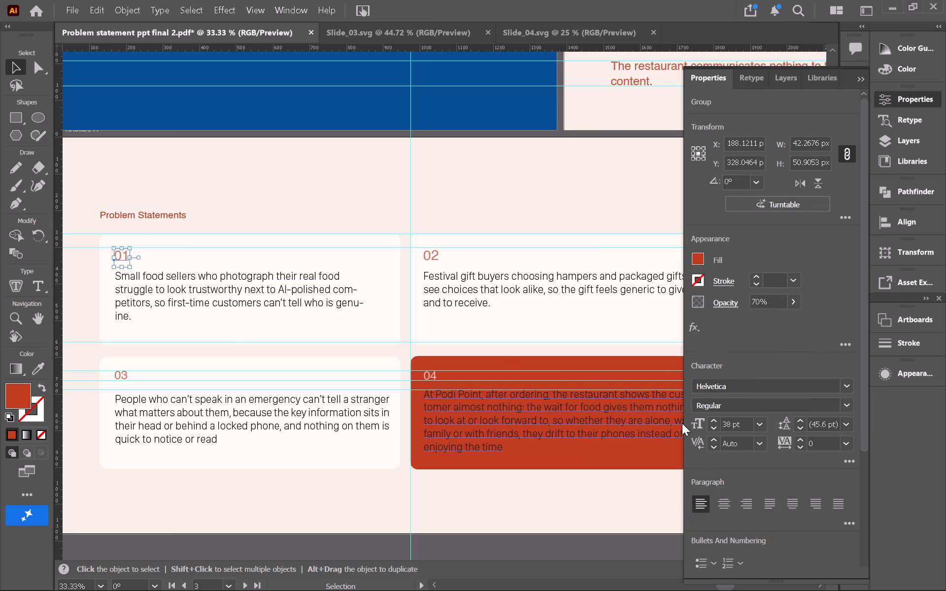
left_click(720, 431)
left_click(720, 431)
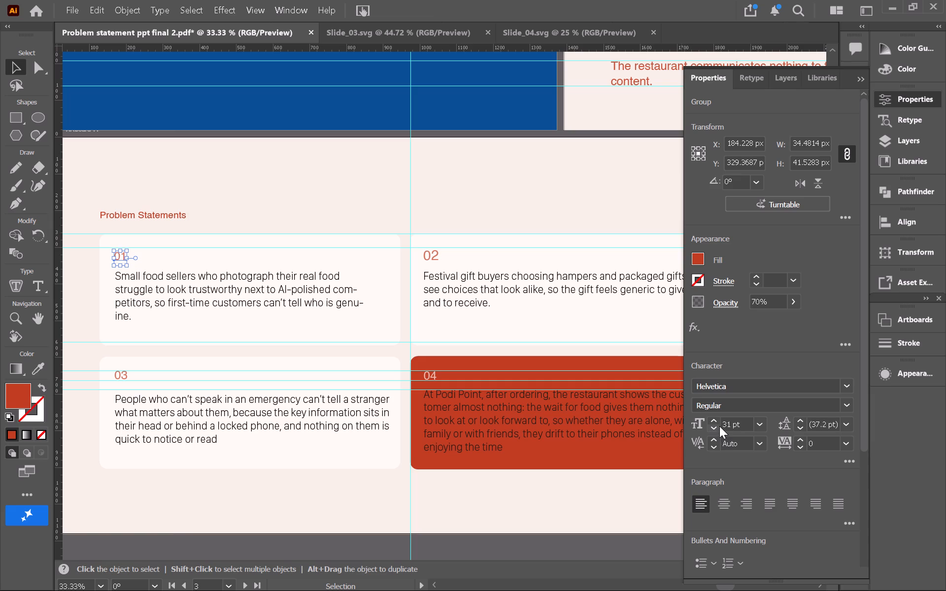
left_click(718, 423)
left_click(435, 255)
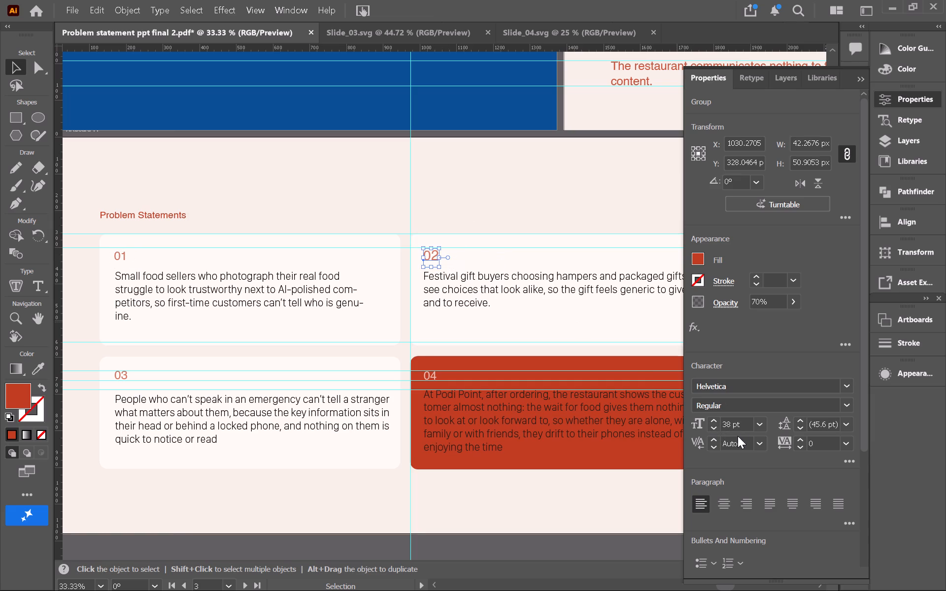
left_click(717, 430)
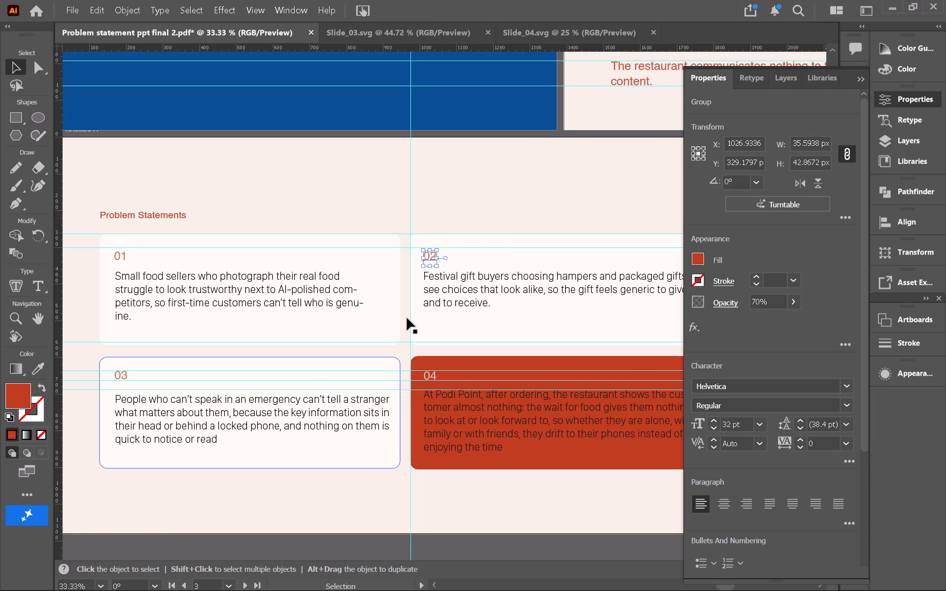
left_click(497, 190)
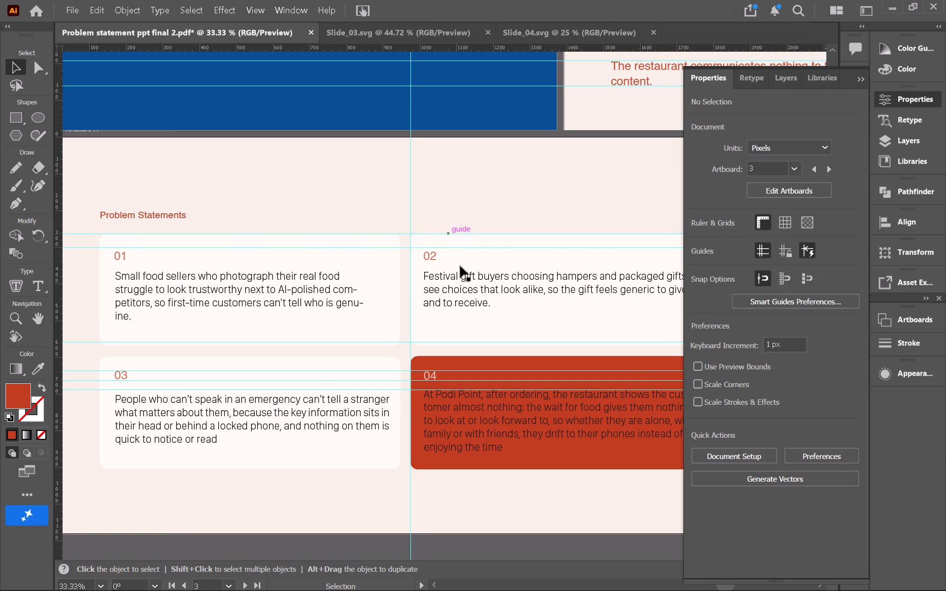
Move card 03's statement up about 14 px to line up with card 04's statement, and deselect it.
scroll(445, 307, "down", 3)
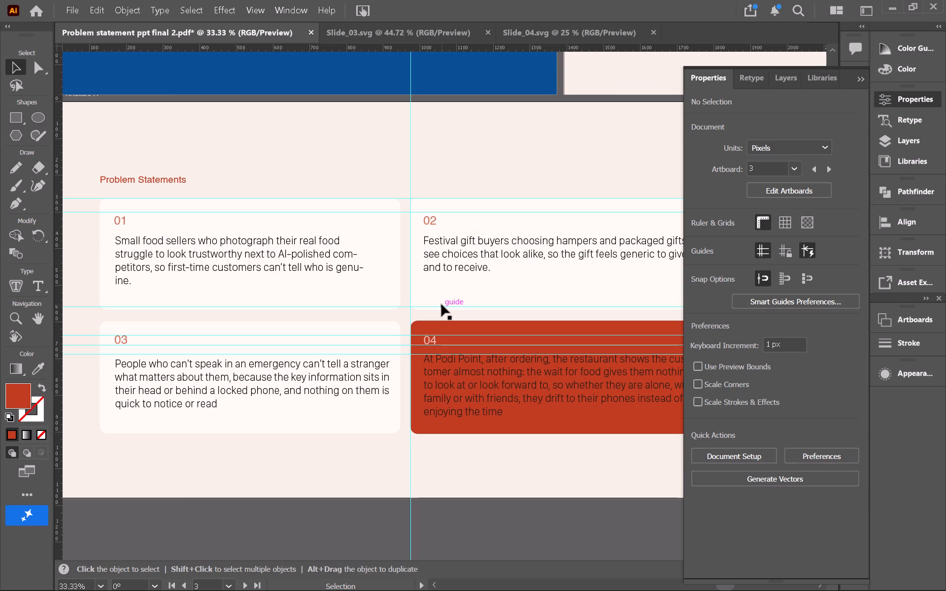
left_click(166, 382)
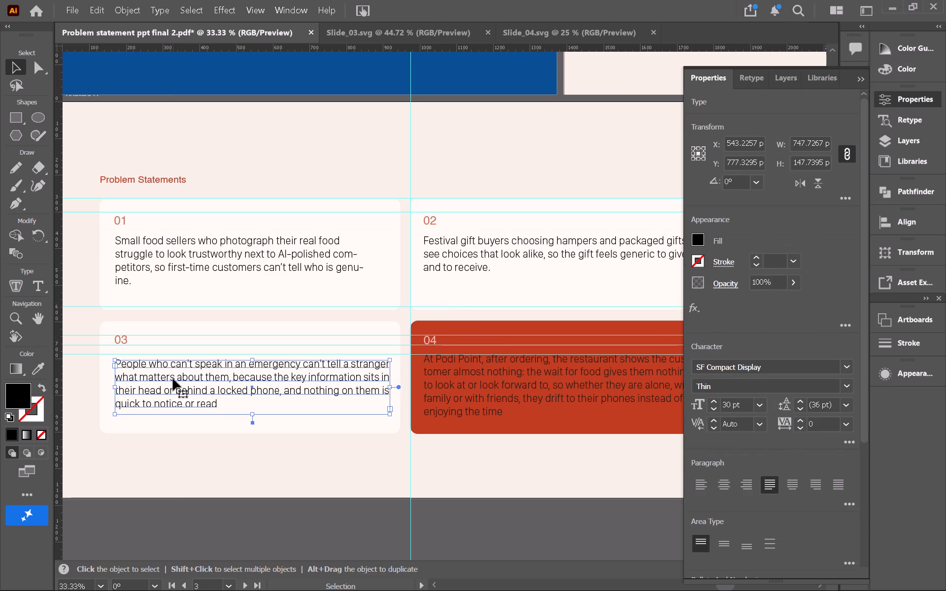
key("Up")
key("Up")
key("Up")
key("Up")
key("Up")
key("Up")
key("Up")
key("Up")
key("Up")
key("Up")
key("Up")
key("Up")
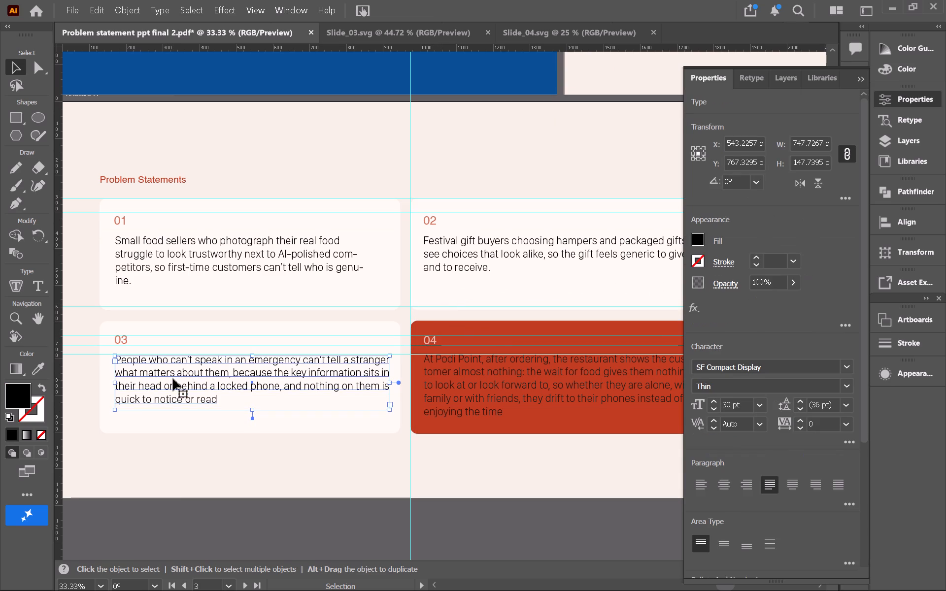
key("Up")
key("Up")
left_click(277, 520)
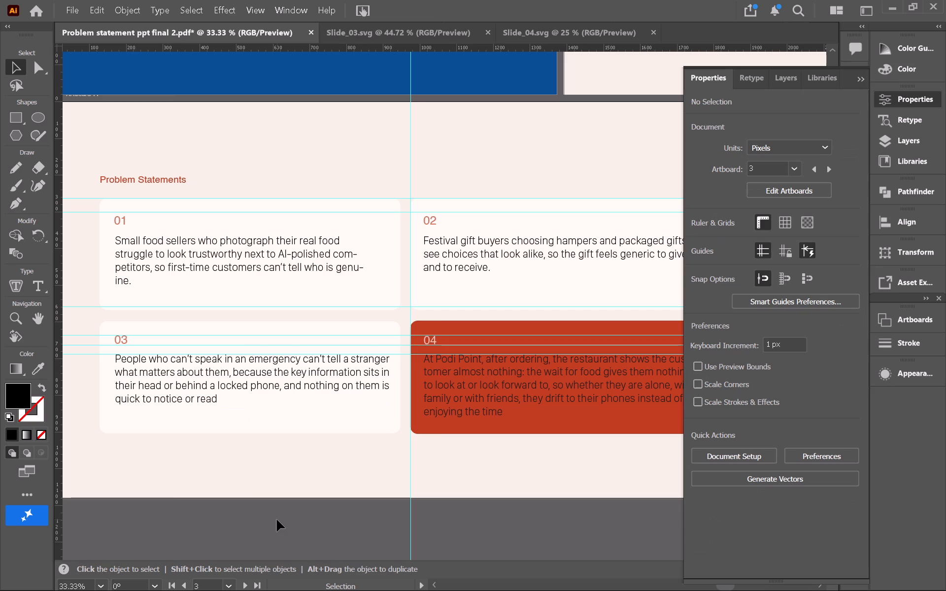
Hide the guides in the presentation.
right_click(291, 473)
left_click(325, 269)
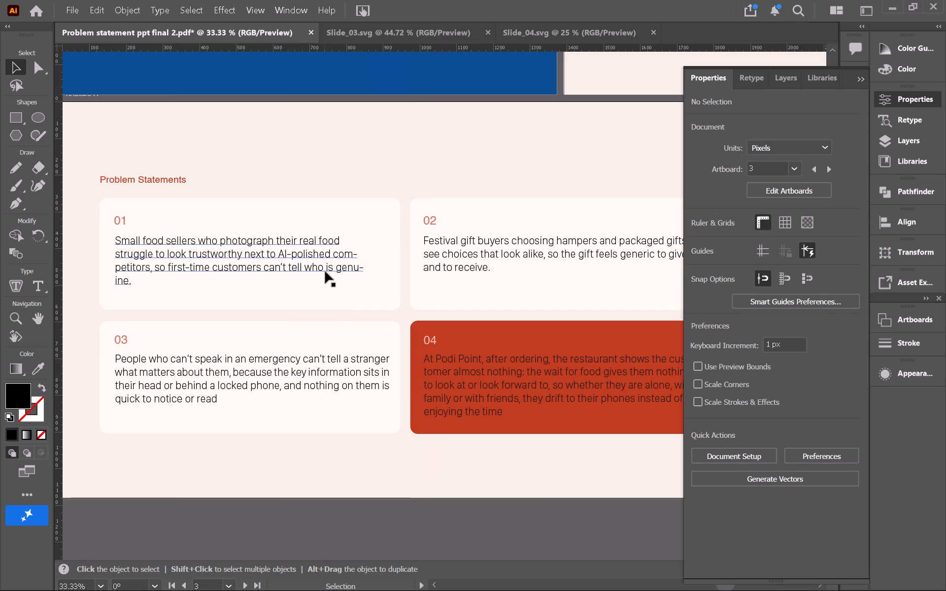
Look over the problem statements slide together with the neighbouring slides of the presentation.
key("ctrl+minus")
key("ctrl+0")
key("ctrl+minus")
key("ctrl+minus")
key("ctrl+minus")
key("ctrl+minus")
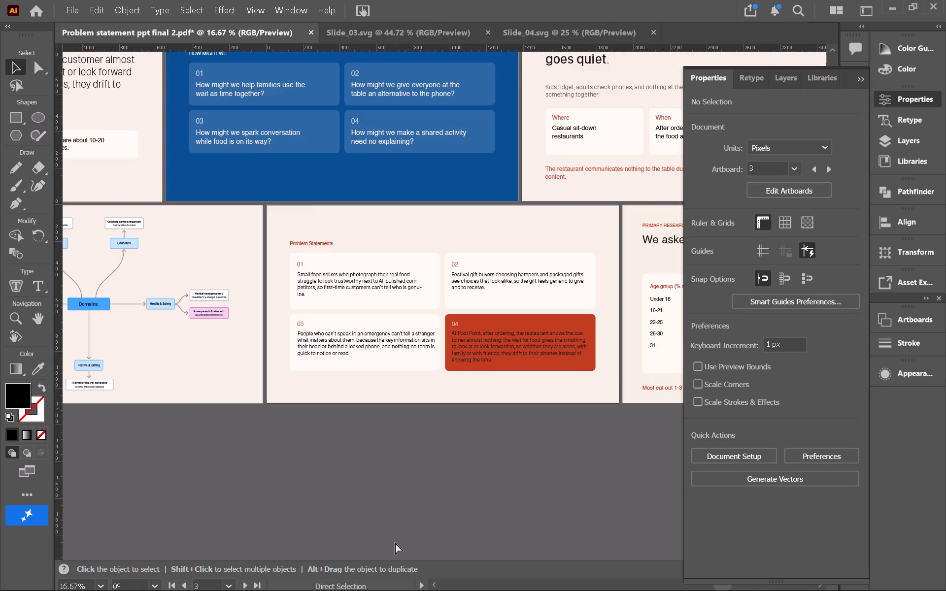
scroll(390, 538, "up", 2)
scroll(303, 472, "right", 6)
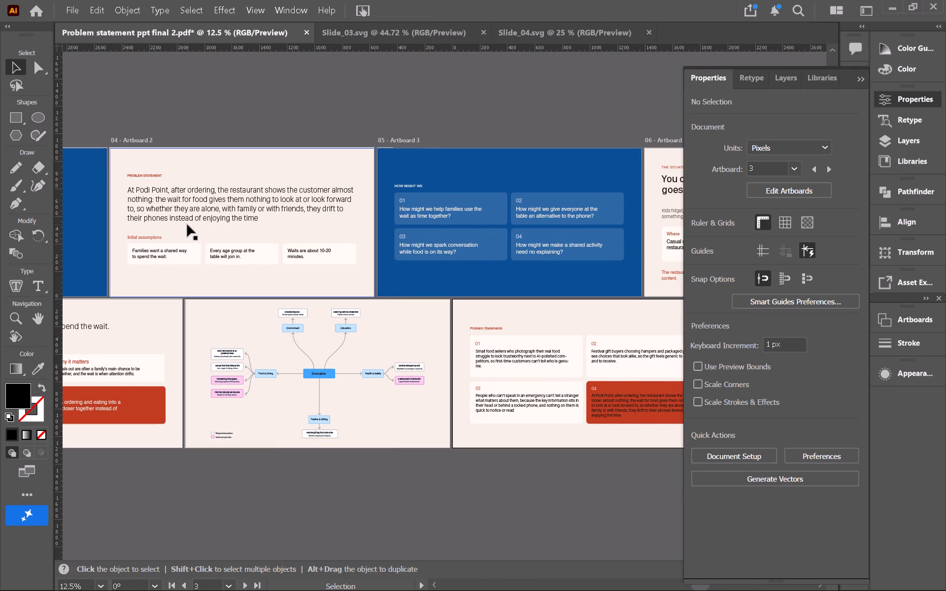
Close the reference files Slide_03.svg and Slide_04.svg, leaving the presentation open.
left_click(419, 29)
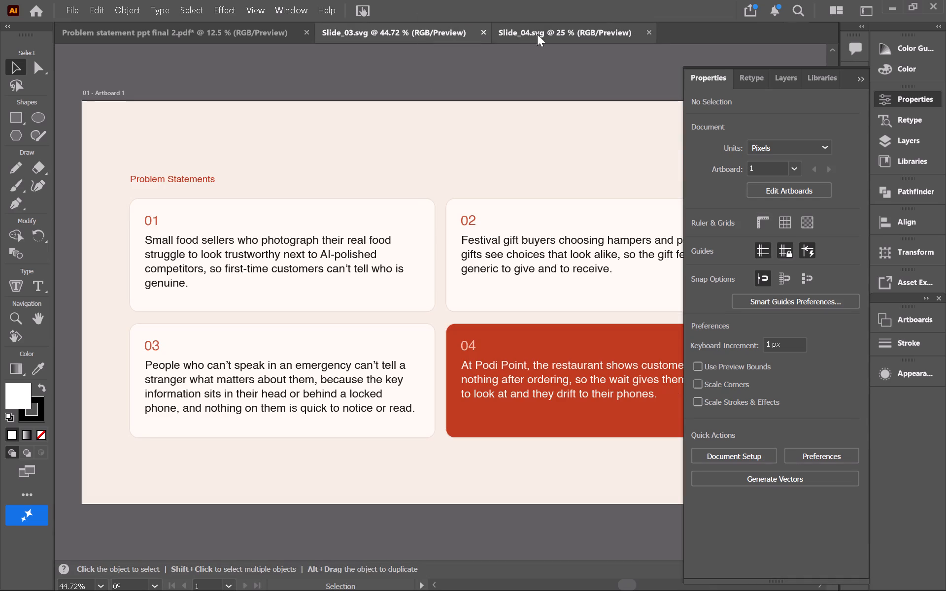
left_click(486, 31)
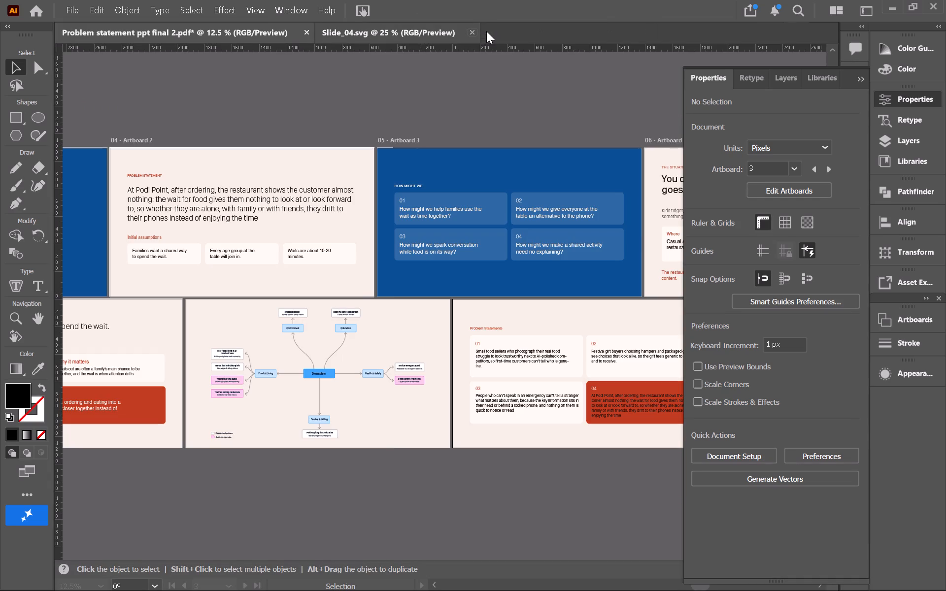
left_click(407, 40)
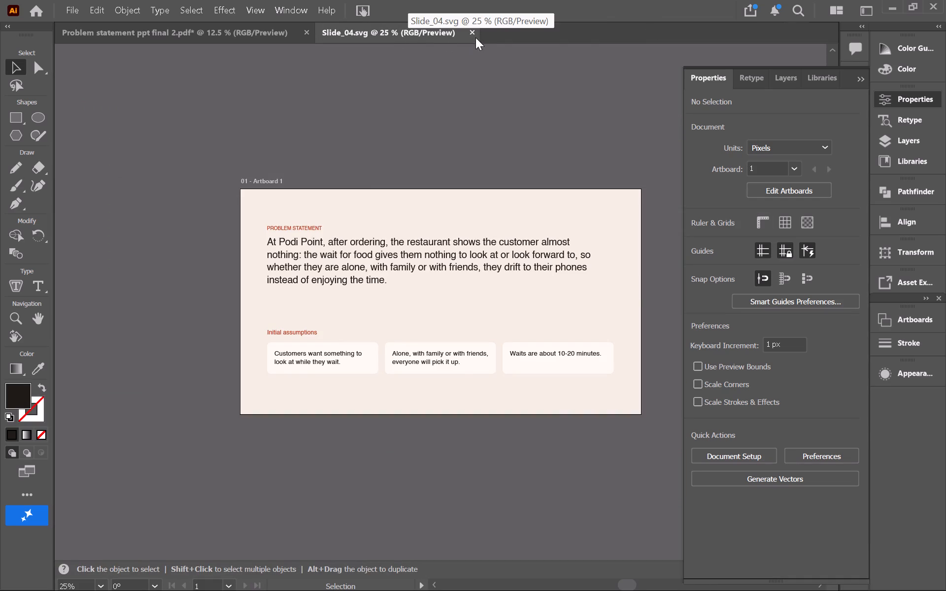
left_click(473, 32)
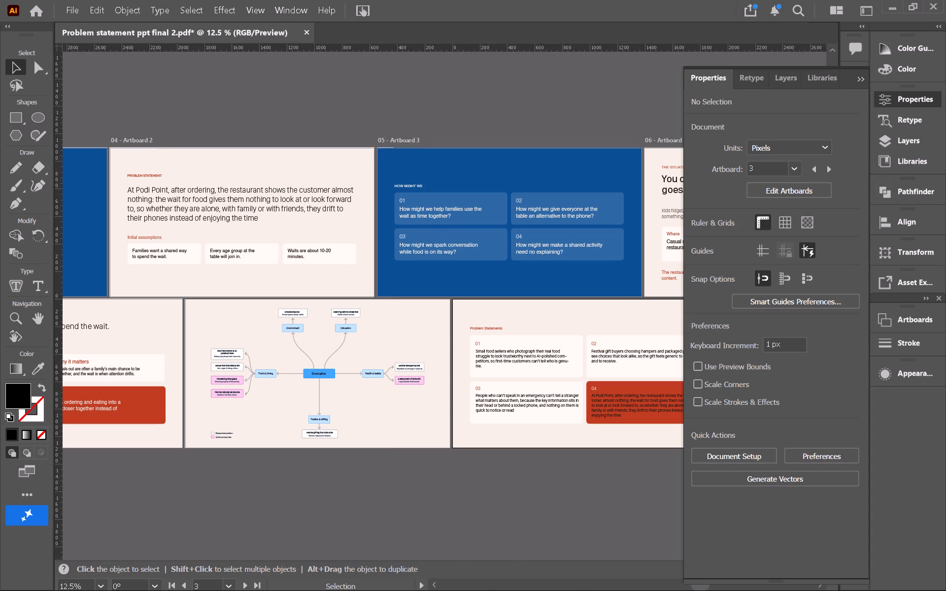
Switch to File Explorer and open four consecutive slide files starting with Slide_05 from the Podi_Point_Slides_SVG folder in Illustrator.
left_click(495, 575)
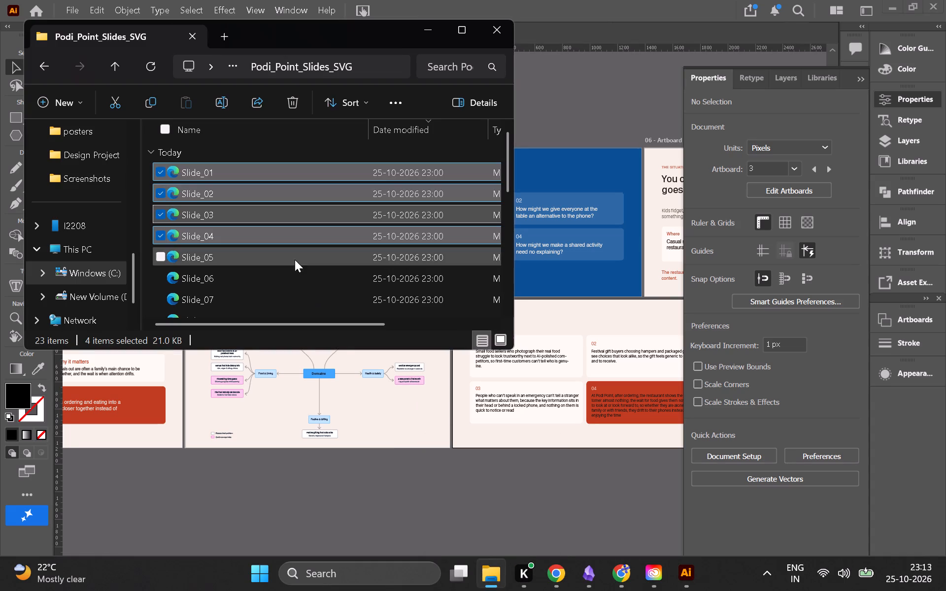
left_click_drag(144, 255, 167, 287)
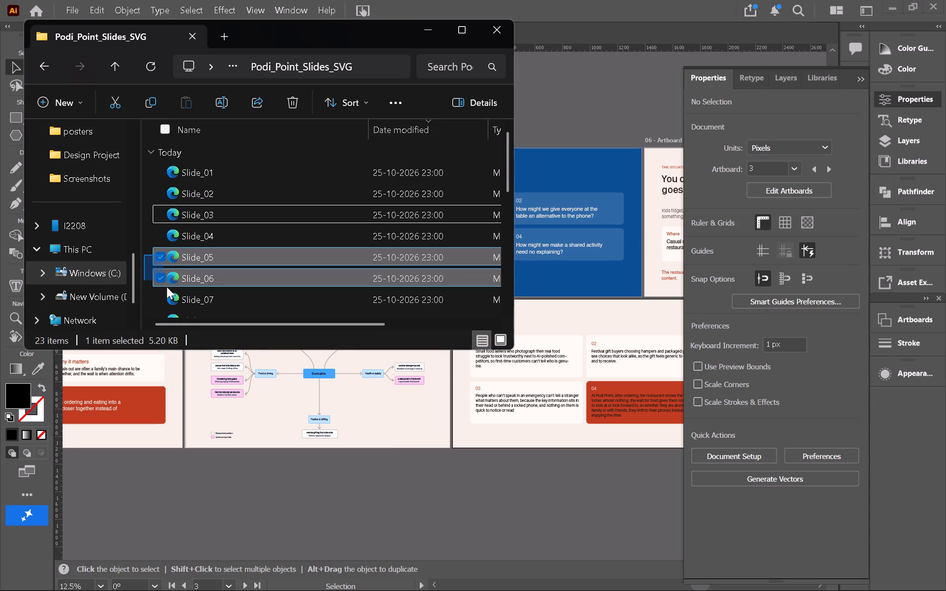
left_click_drag(167, 287, 182, 312)
left_click_drag(209, 257, 295, 359)
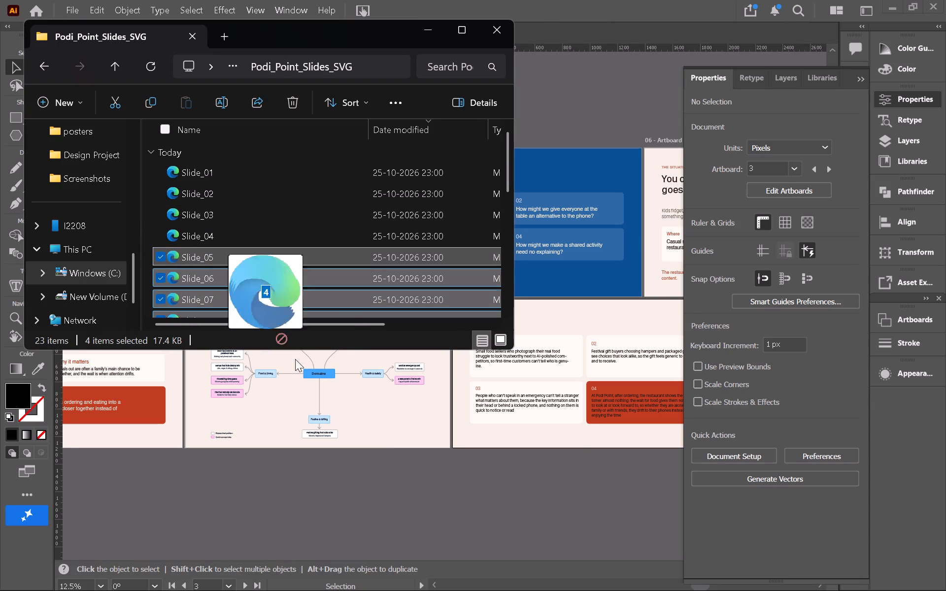
left_click_drag(295, 359, 359, 478)
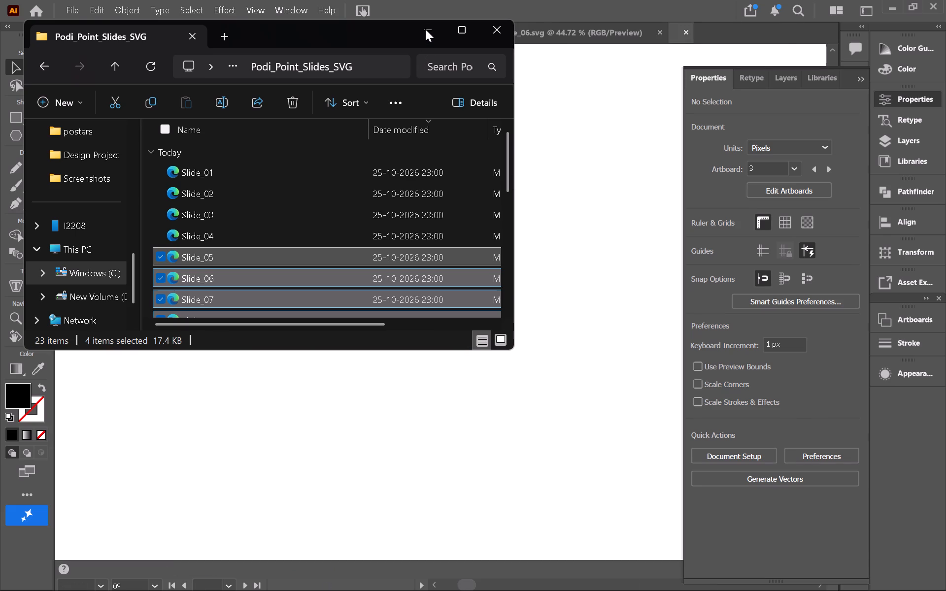
Return to Illustrator and close the reference files Slide_08.svg and Slide_07.svg.
left_click(425, 29)
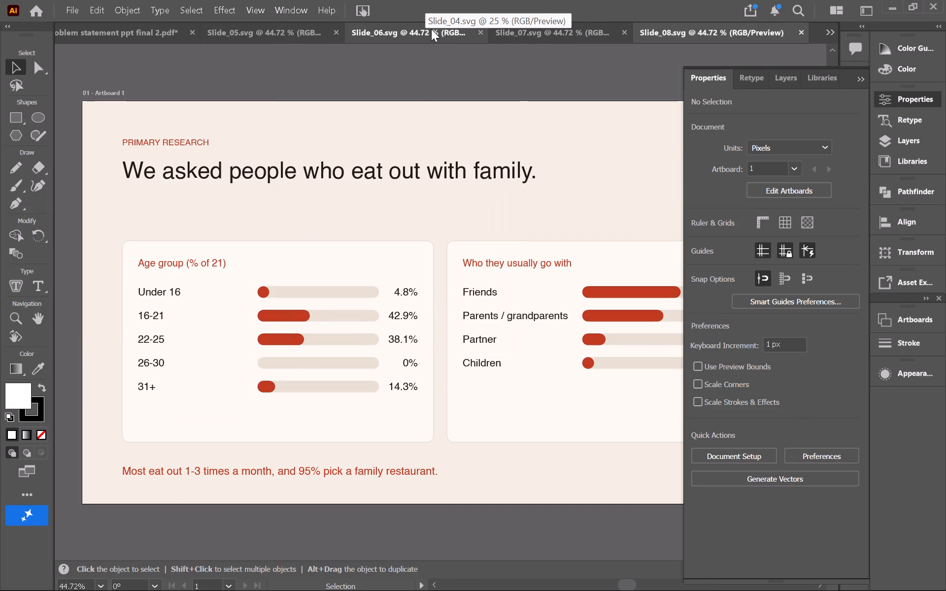
key("ctrl+minus")
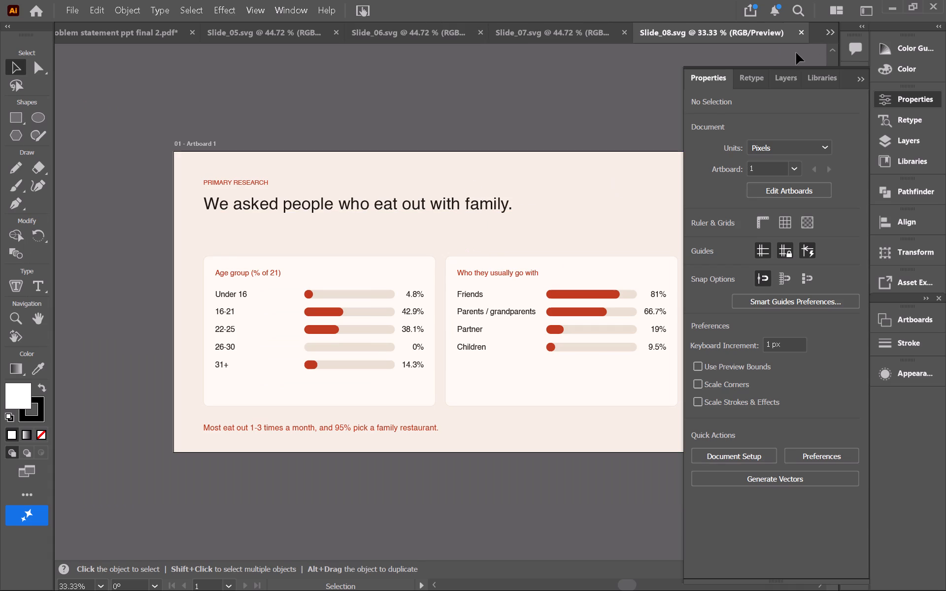
left_click(801, 32)
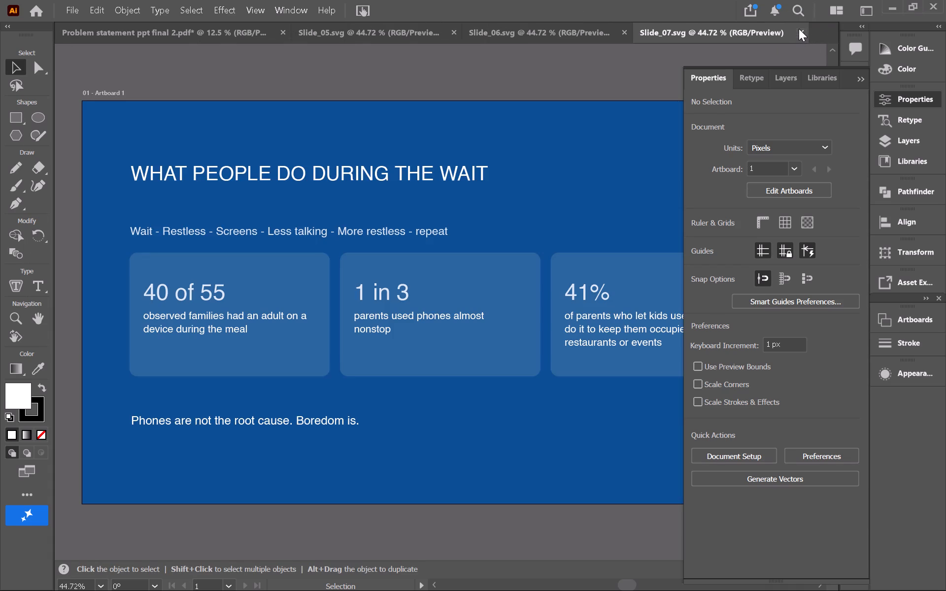
left_click(803, 32)
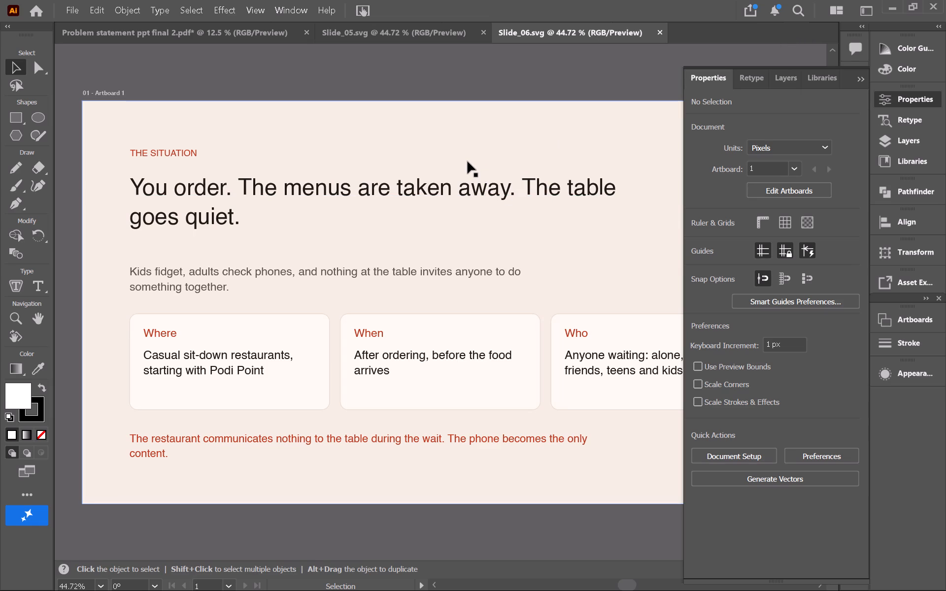
Examine the Slide_06 and Slide_05 references, comparing the How Might We cards with the presentation's version.
scroll(468, 162, "left", 1)
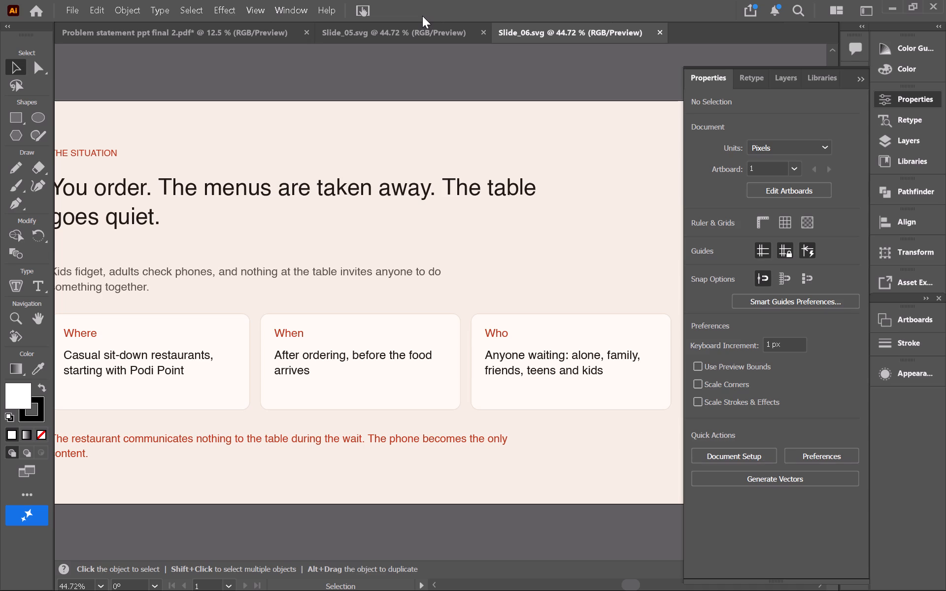
left_click(395, 31)
left_click(212, 37)
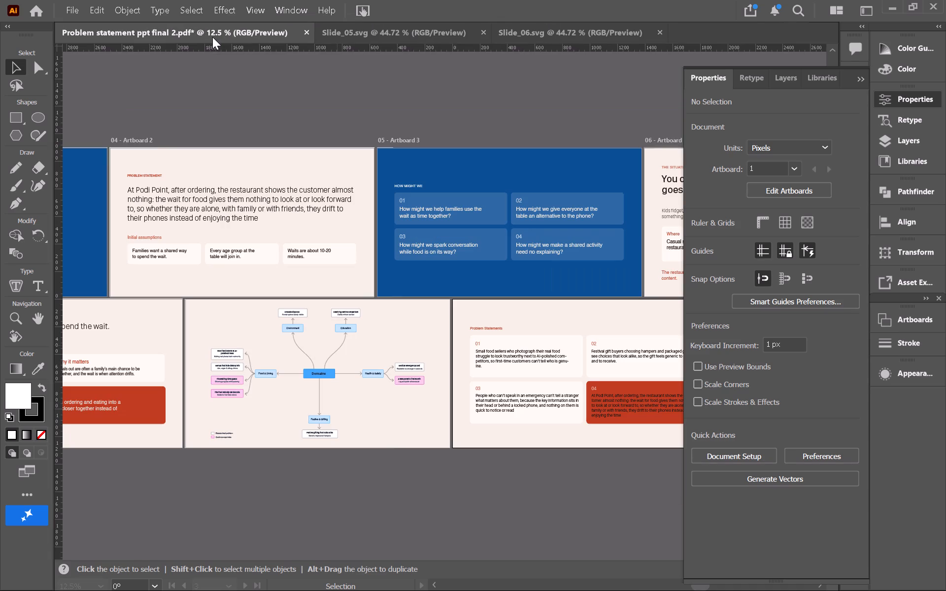
left_click(342, 30)
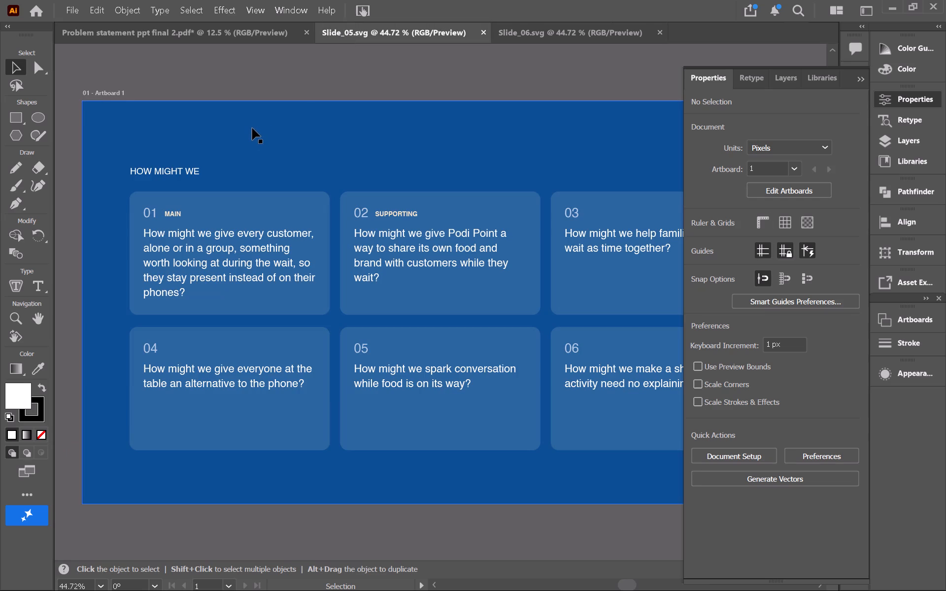
triple_click(213, 246)
left_click(213, 246)
left_click(268, 173)
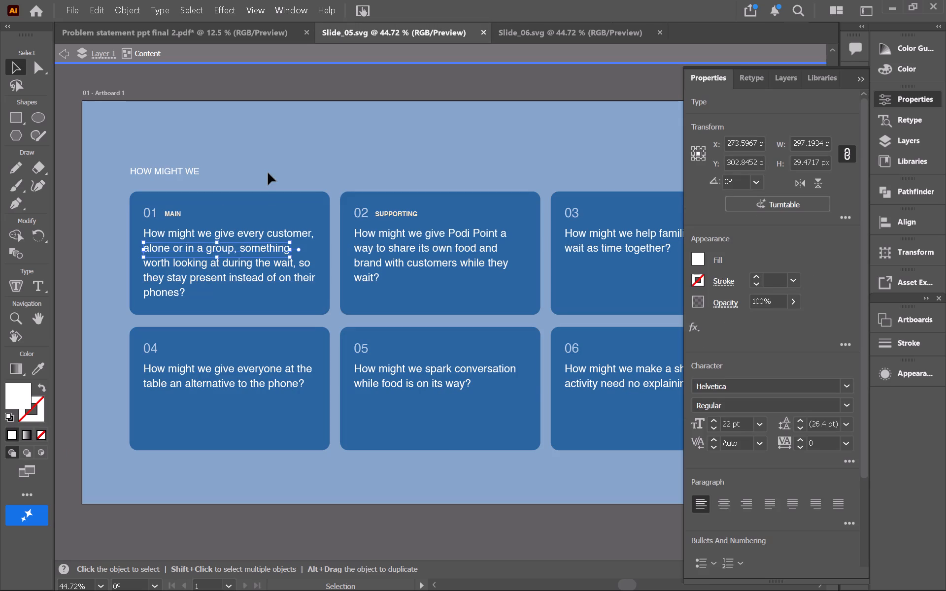
double_click(268, 173)
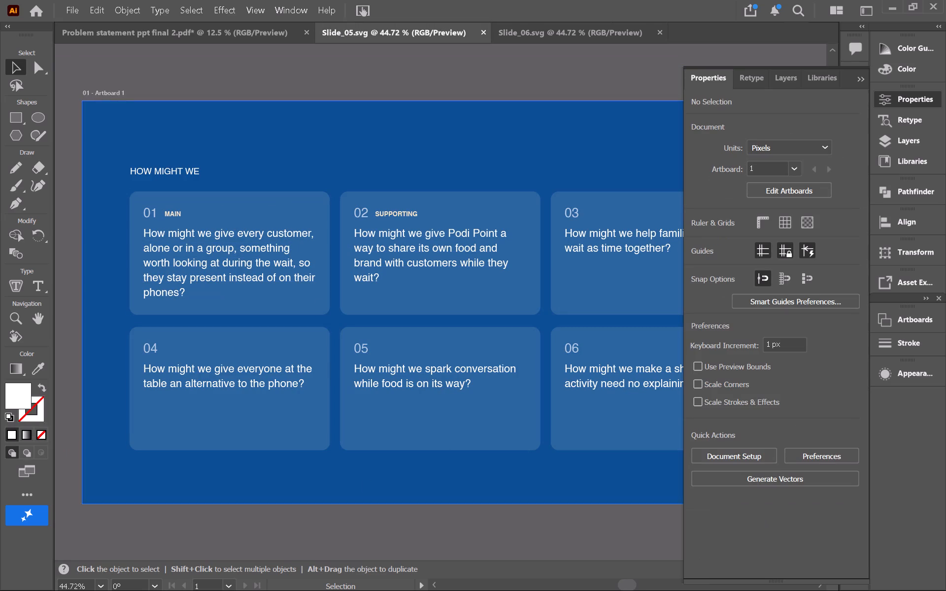
Switch to Obsidian and copy the HMW (main) question from the Final Problem With Solution note.
left_click(592, 584)
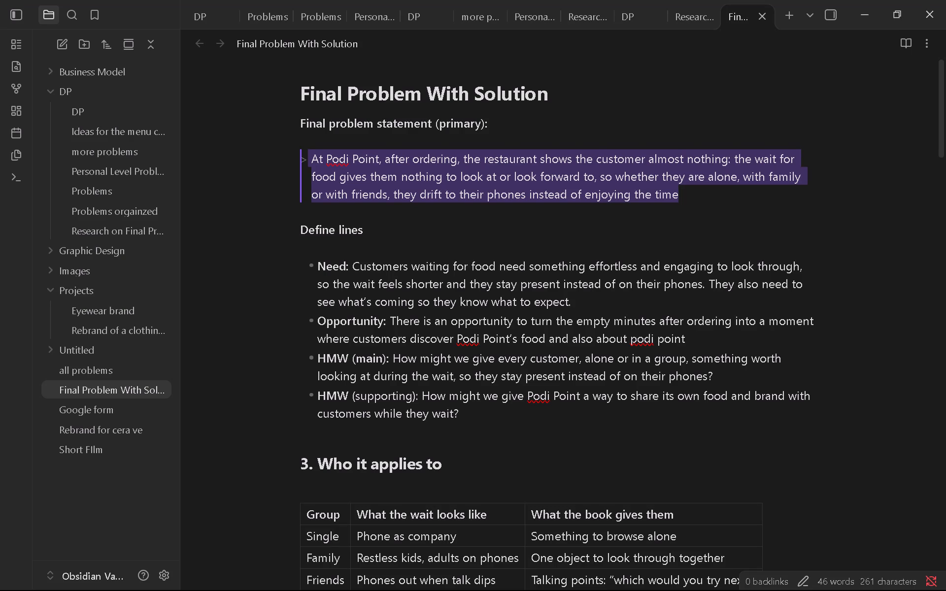
left_click(408, 258)
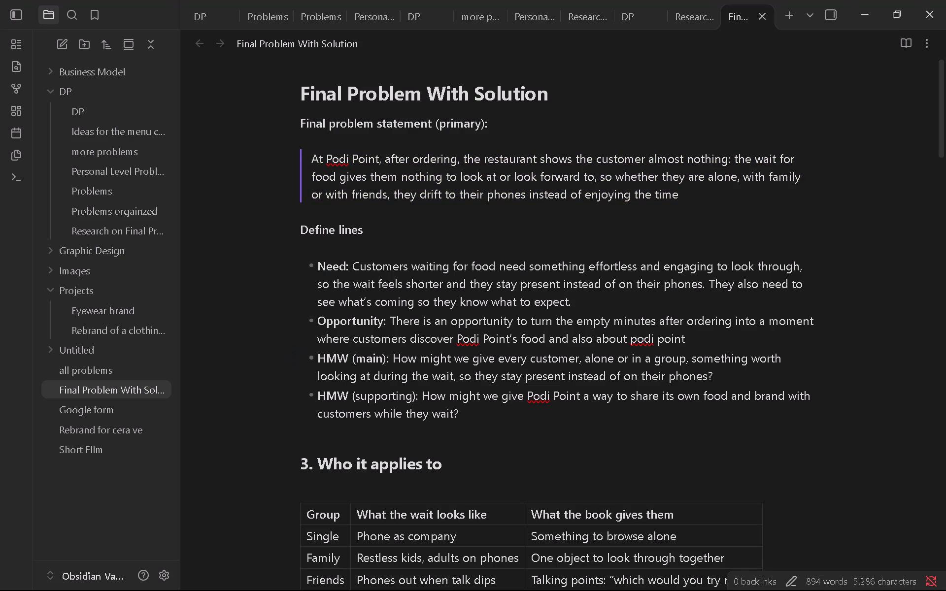
left_click_drag(393, 360, 698, 360)
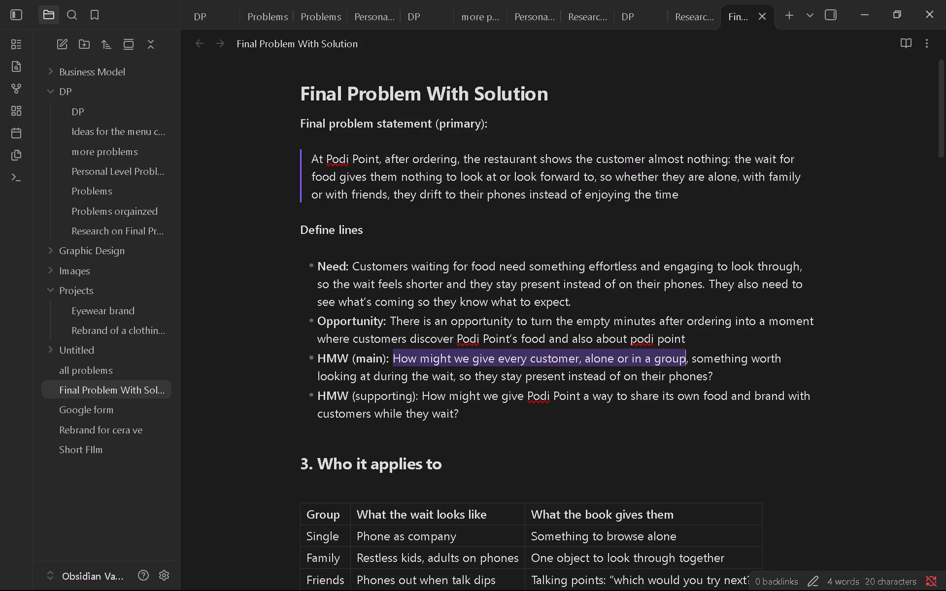
left_click_drag(698, 360, 735, 376)
key("ctrl+c")
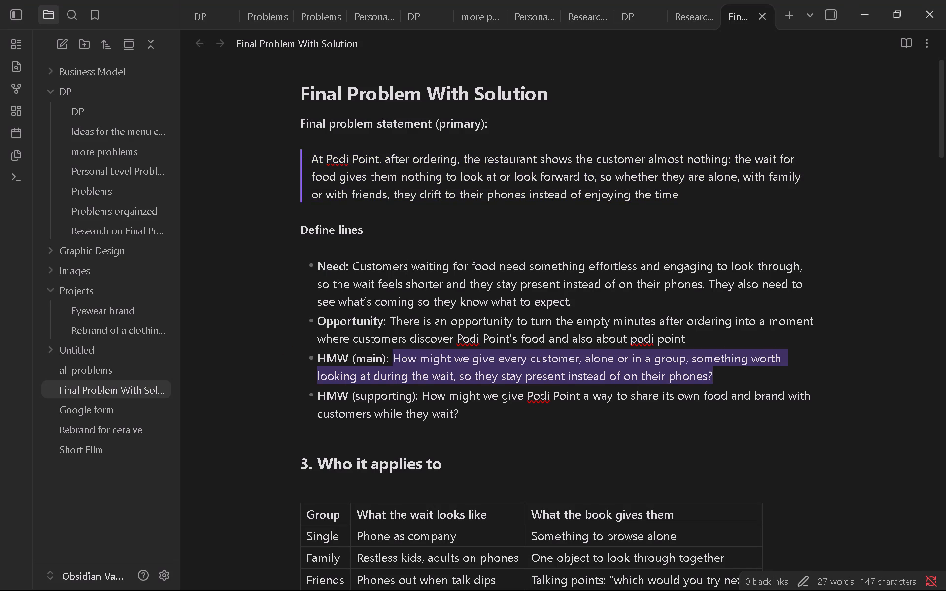
Return to the presentation in Illustrator and lock the blue background rectangle of the How Might We slide.
left_click(682, 577)
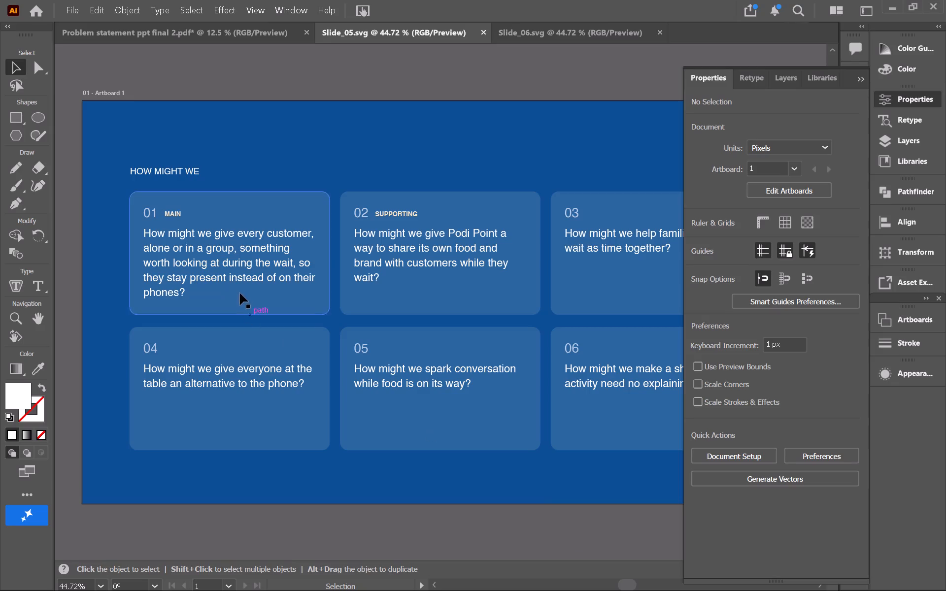
left_click(222, 37)
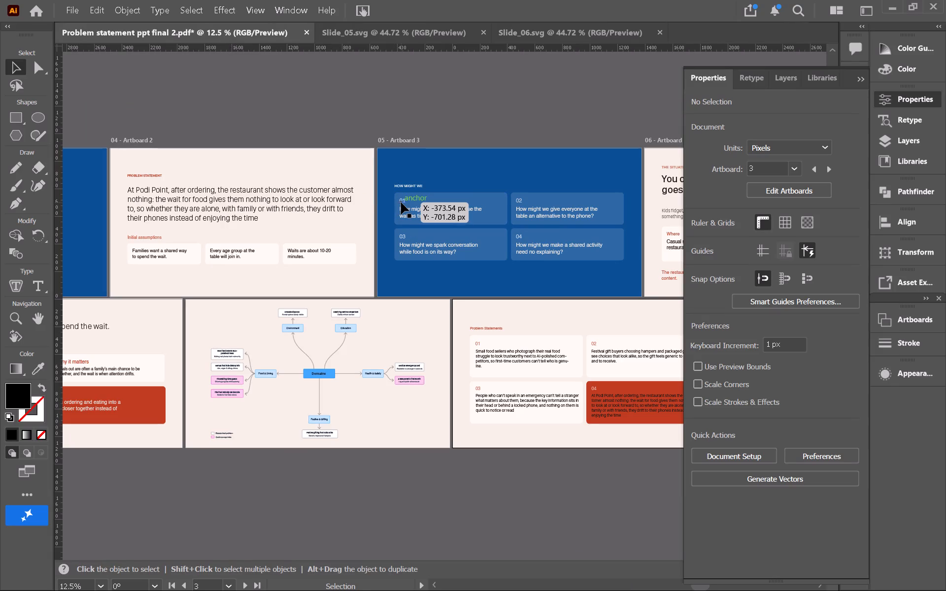
key("ctrl+equal")
key("ctrl+equal")
key("ctrl+equal")
scroll(401, 202, "up", 1)
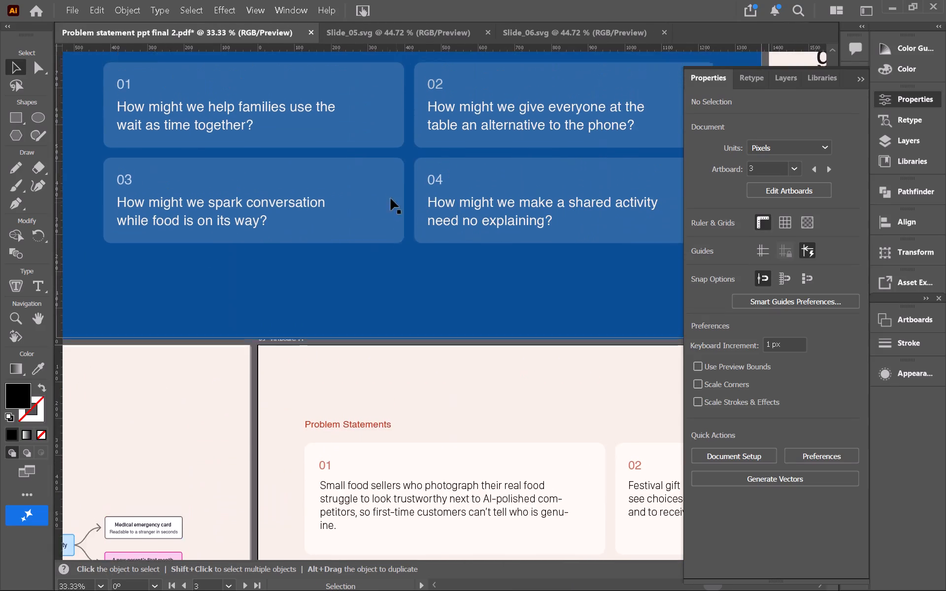
scroll(225, 147, "left", 1)
scroll(146, 139, "right", 1)
scroll(189, 160, "down", 1)
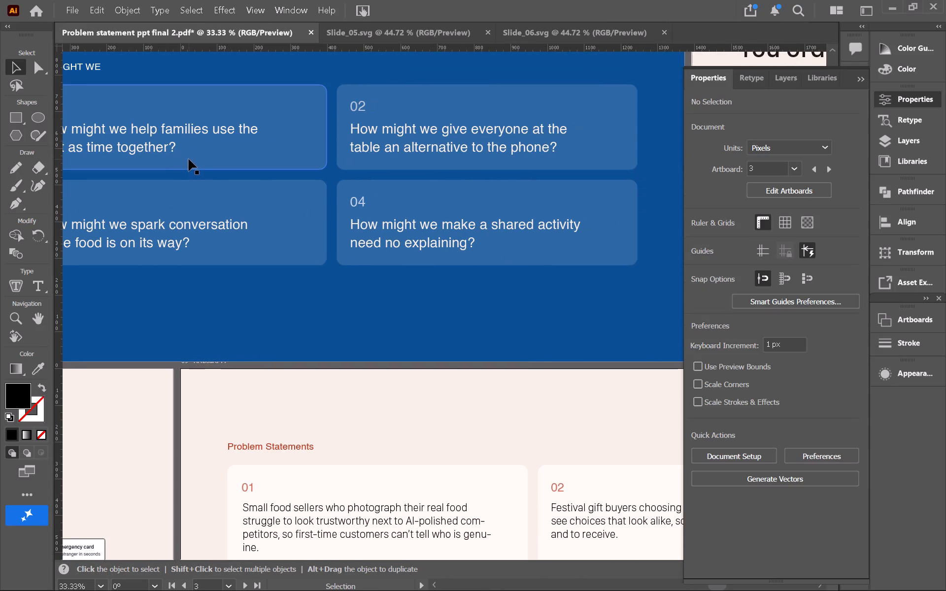
scroll(189, 159, "right", 2)
scroll(203, 169, "up", 1)
scroll(203, 169, "right", 1)
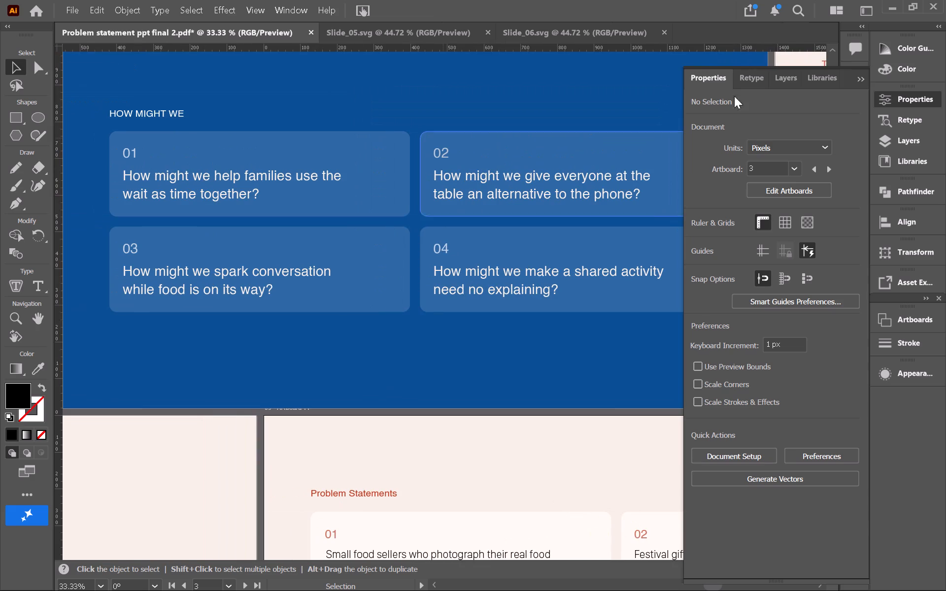
left_click(862, 83)
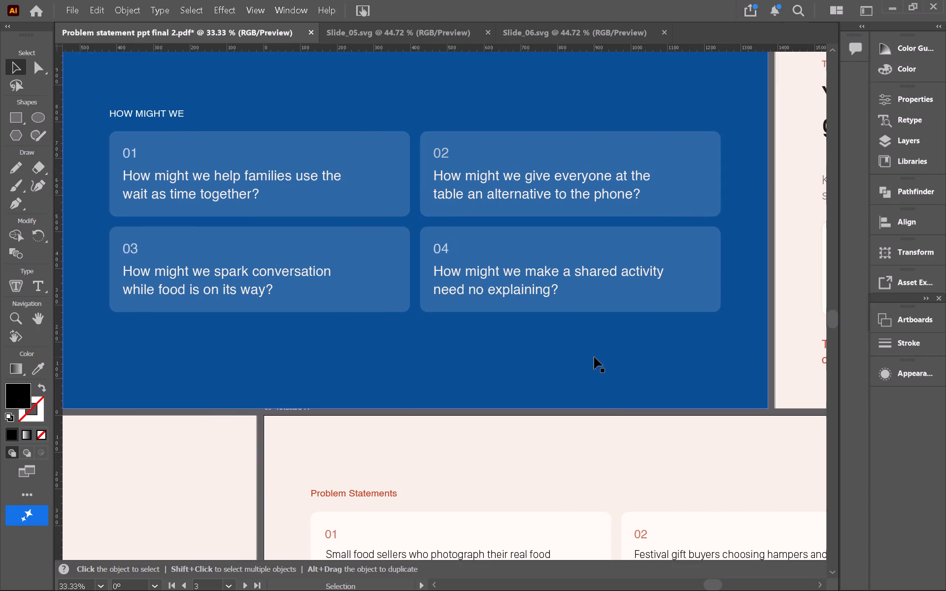
left_click_drag(594, 357, 551, 334)
key("ctrl+z")
double_click(728, 343)
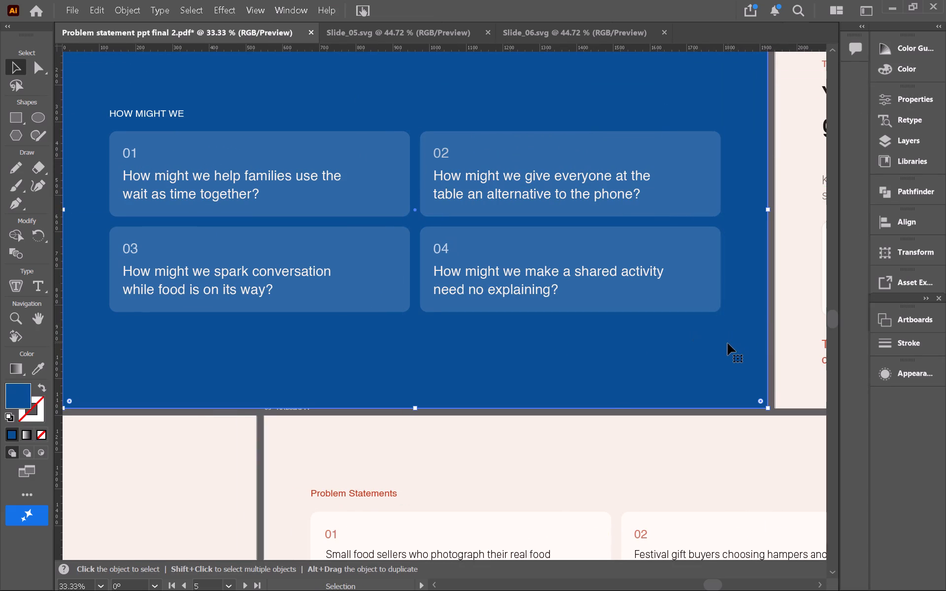
left_click(890, 98)
left_click(799, 77)
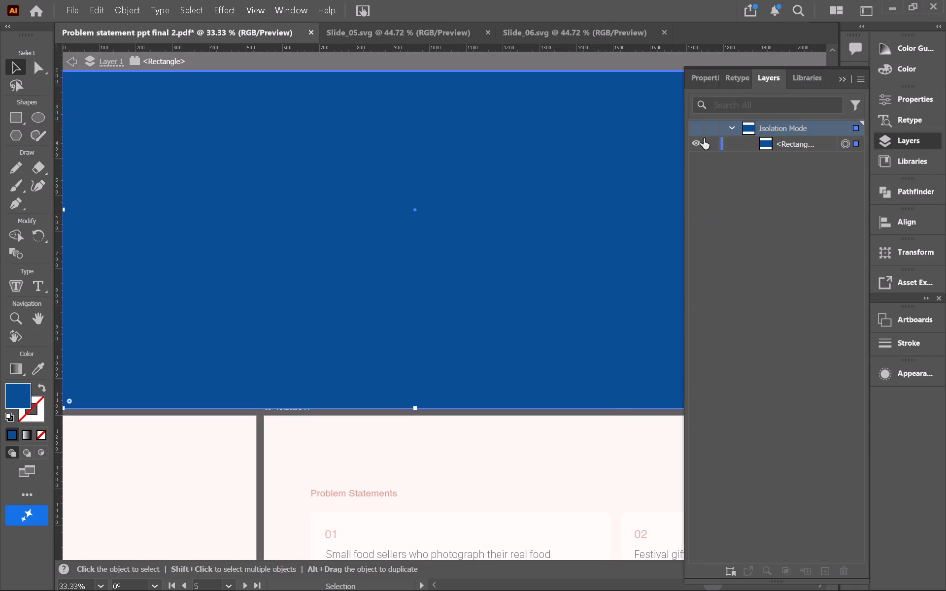
left_click(706, 137)
left_click(708, 143)
double_click(598, 249)
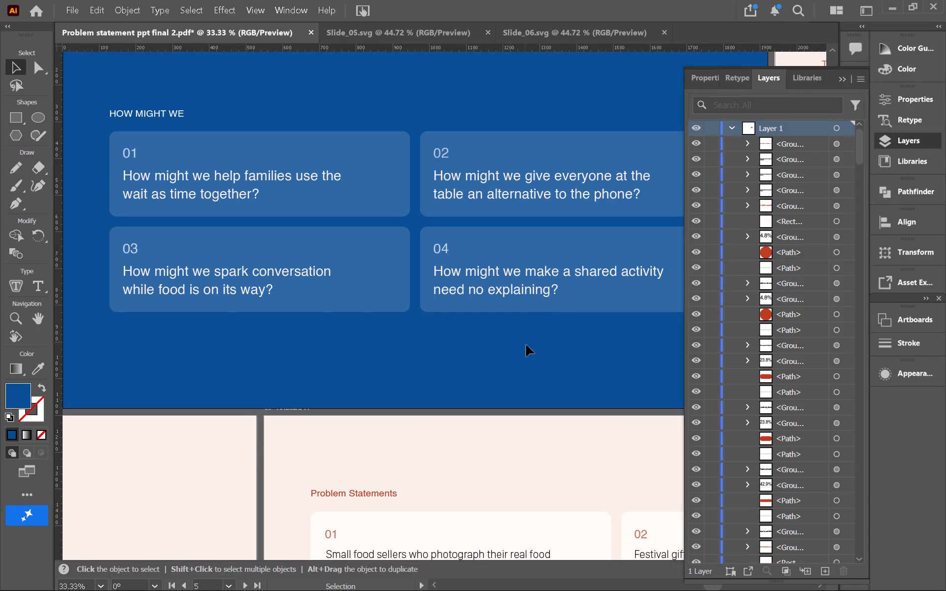
Move cards 03 and 04 with their texts straight down on the How Might We slide, leaving room for taller upper cards.
left_click_drag(526, 345, 99, 240)
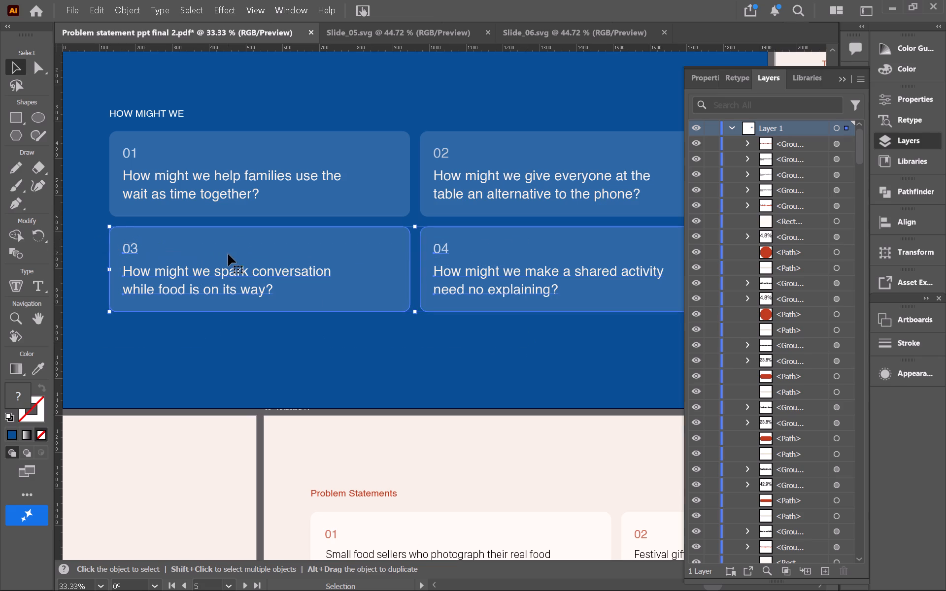
key("Down")
key("Down")
key("Down")
key("Down")
key("Down")
key("Down")
key("Down")
key("Down")
key("Down")
key("Down")
key("Down")
key("Down")
key("Down")
key("Down")
key("Down")
key("Down")
key("Down")
key("Down")
key("Down")
key("Down")
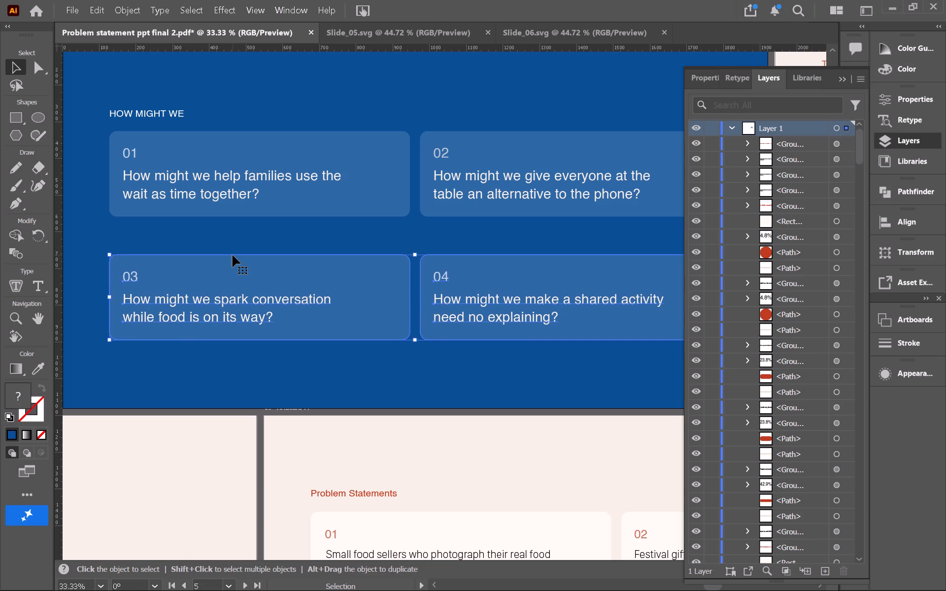
left_click(285, 115)
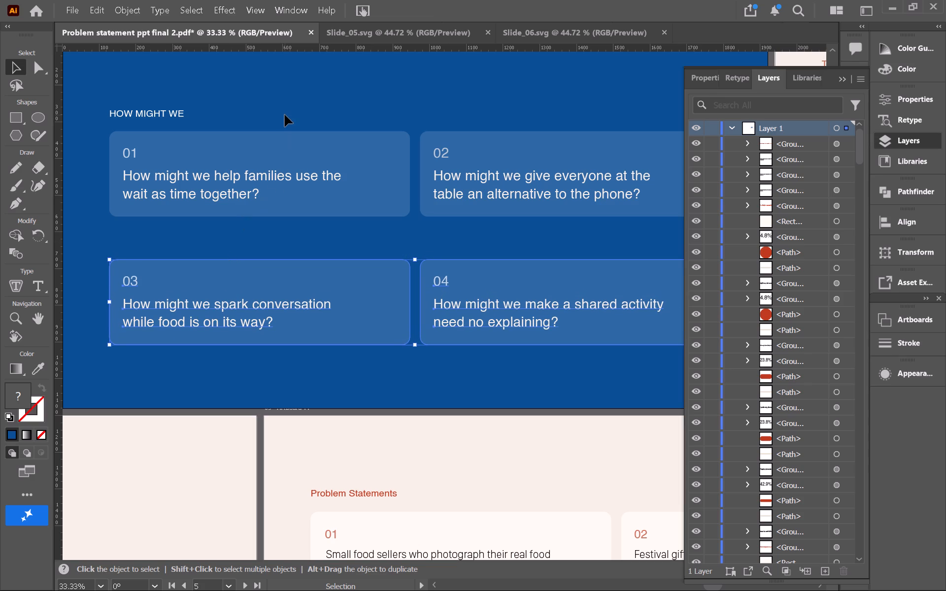
Extend the bottom edges of cards 01 and 02 downward, making both about 330 px high.
left_click(279, 185)
left_click(270, 215)
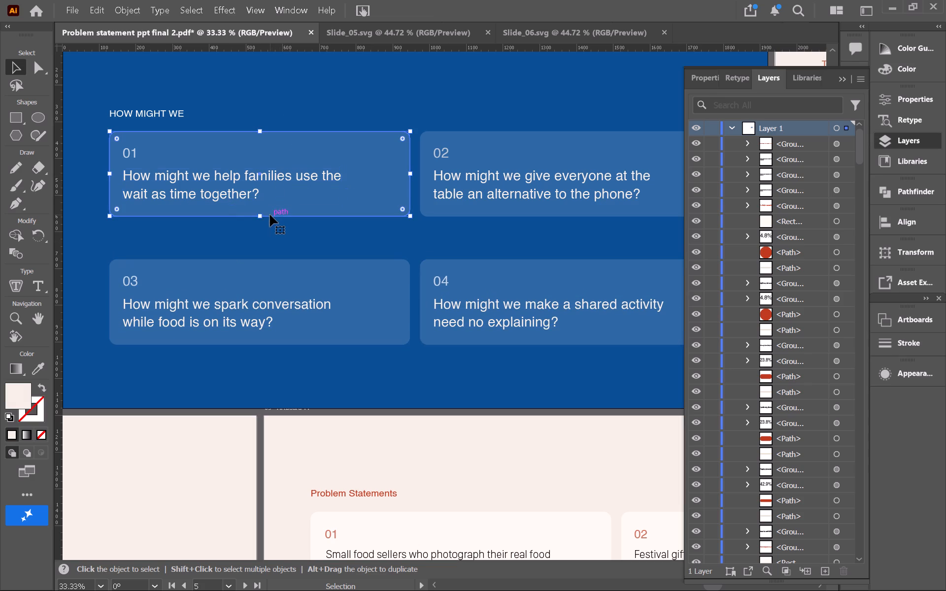
left_click_drag(259, 218, 264, 252)
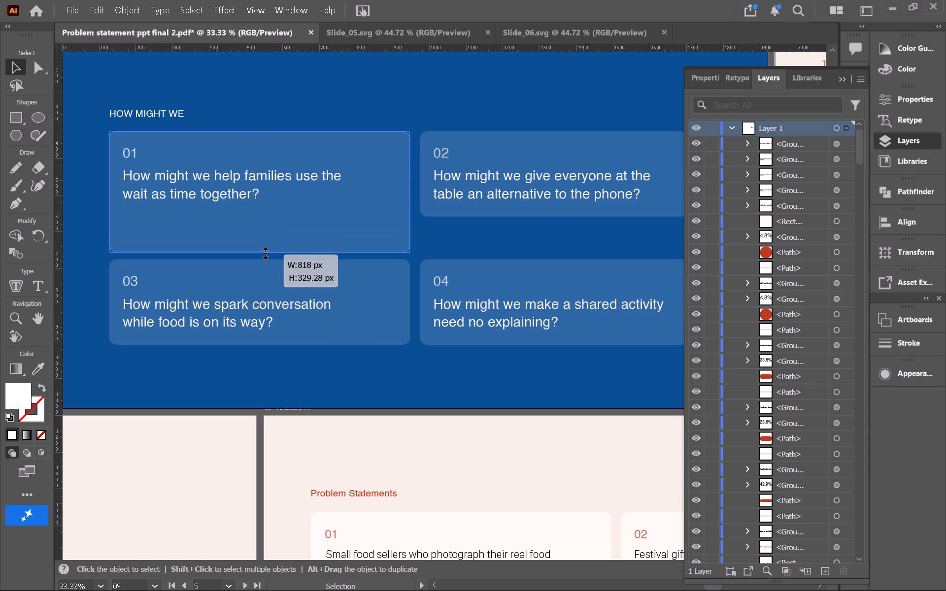
left_click_drag(264, 252, 266, 251)
left_click(562, 218)
left_click_drag(574, 215, 574, 227)
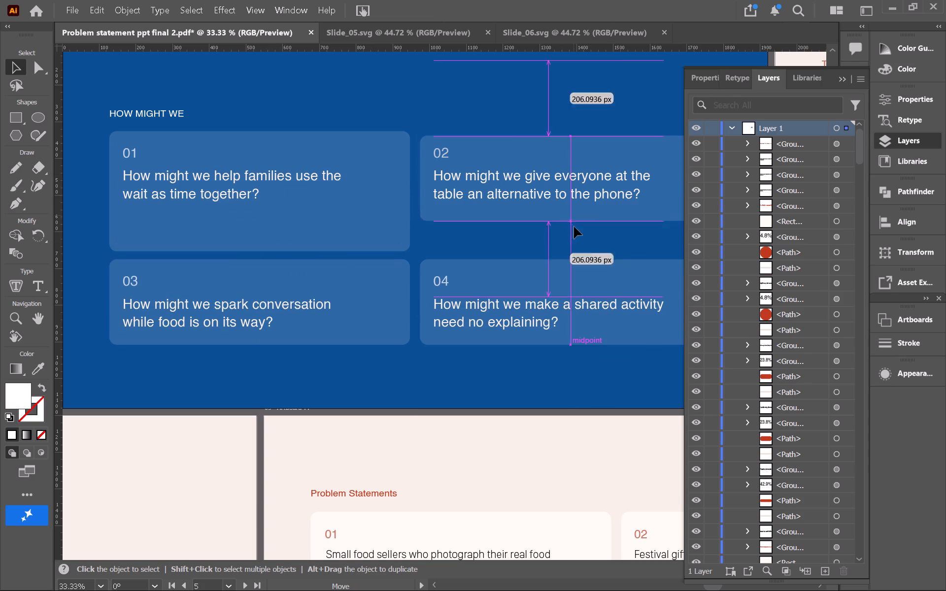
left_click_drag(574, 227, 575, 232)
key("ctrl+z")
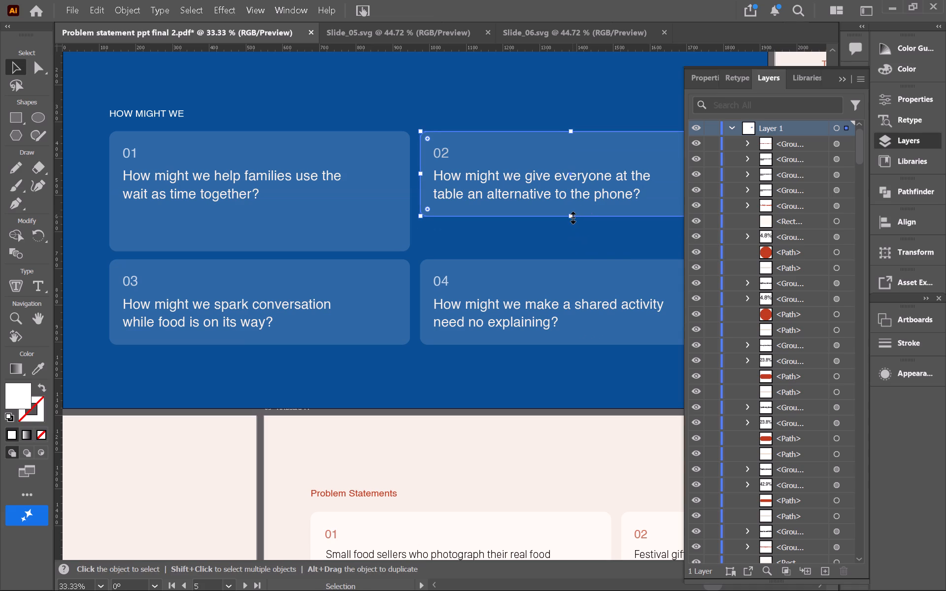
left_click_drag(572, 216, 567, 252)
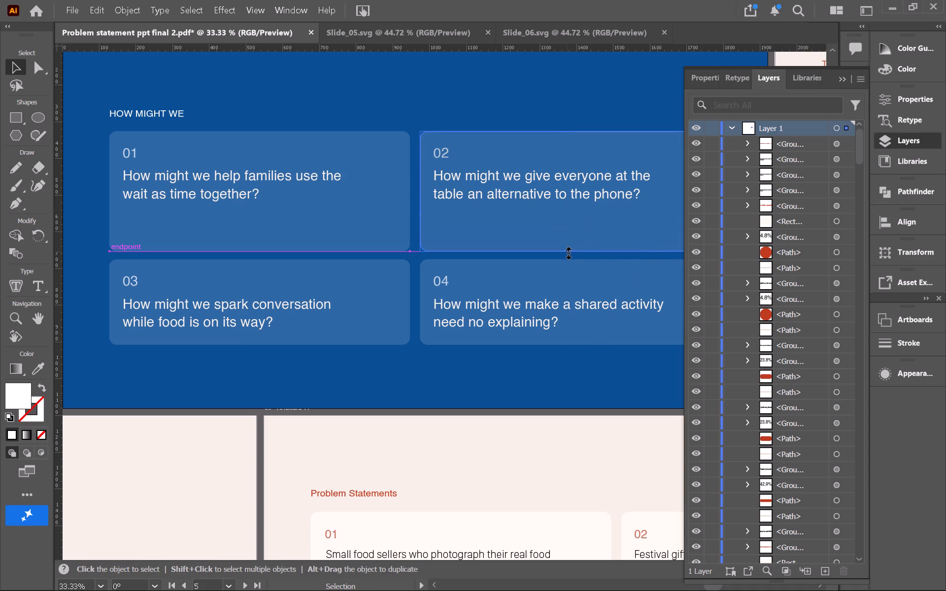
Delete card 01's second text line and replace its first line with the copied main How Might We question.
triple_click(215, 193)
left_click(215, 193)
triple_click(215, 193)
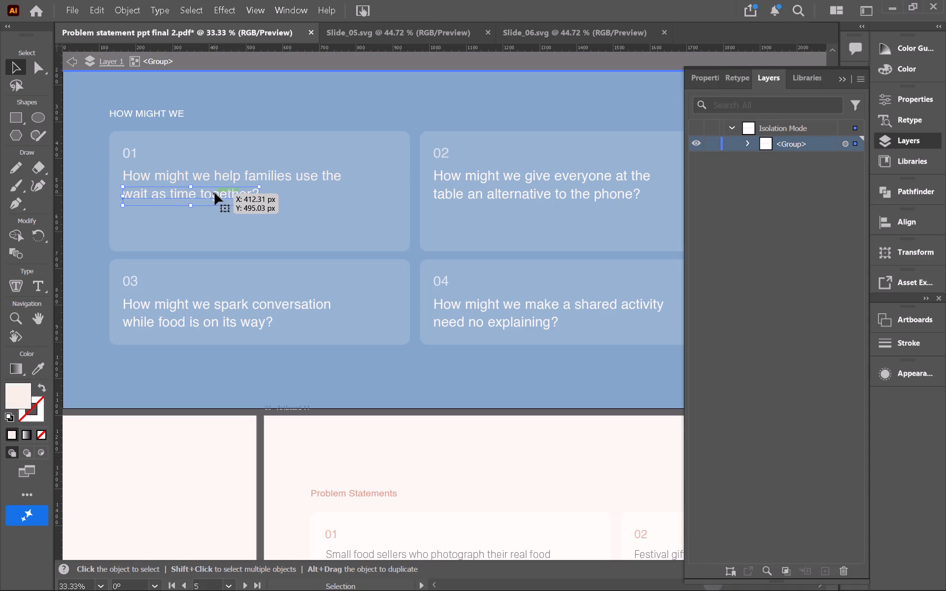
double_click(215, 193)
key("BackSpace")
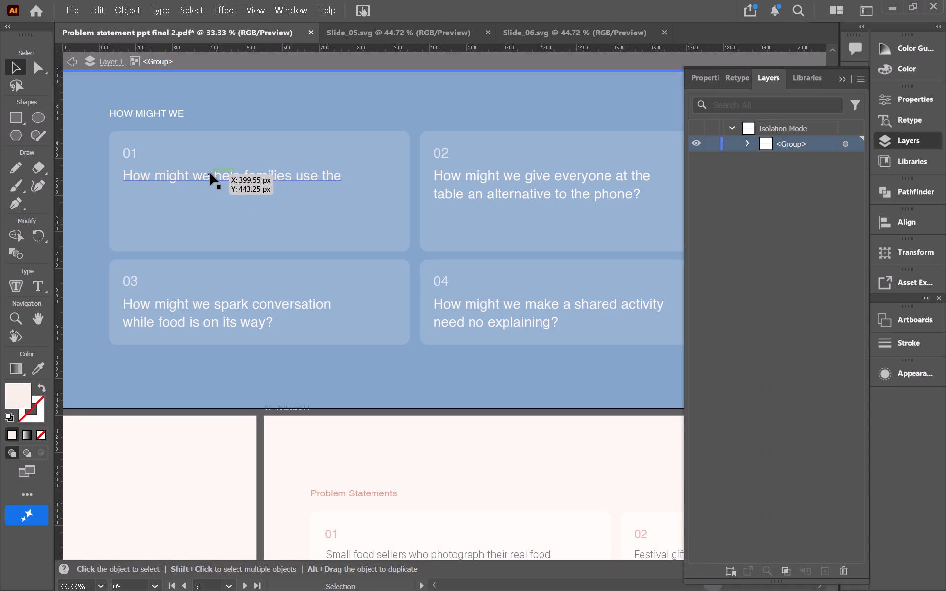
triple_click(210, 173)
key("ctrl+v")
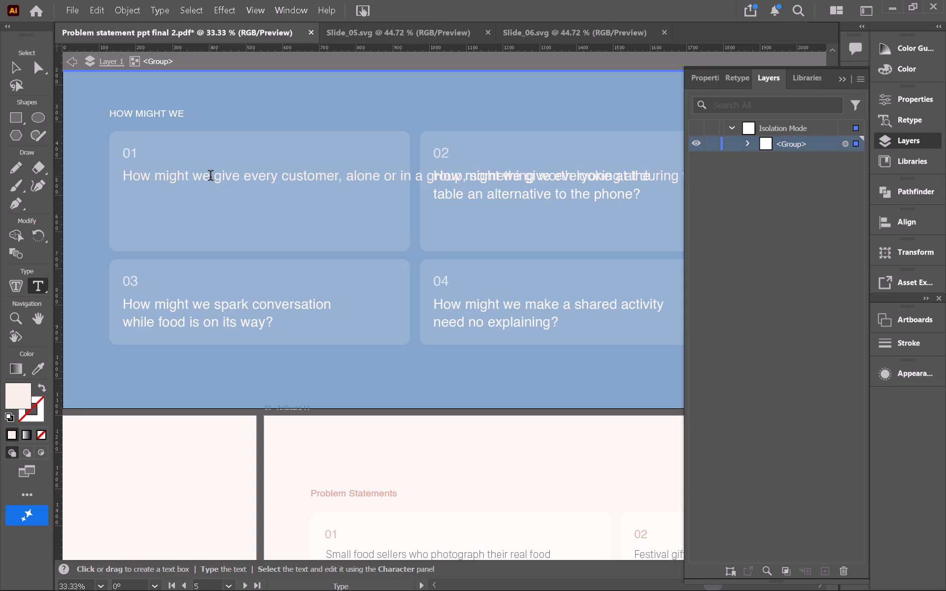
key("ctrl+minus")
key("ctrl+minus")
scroll(261, 180, "left", 5)
left_click(11, 64)
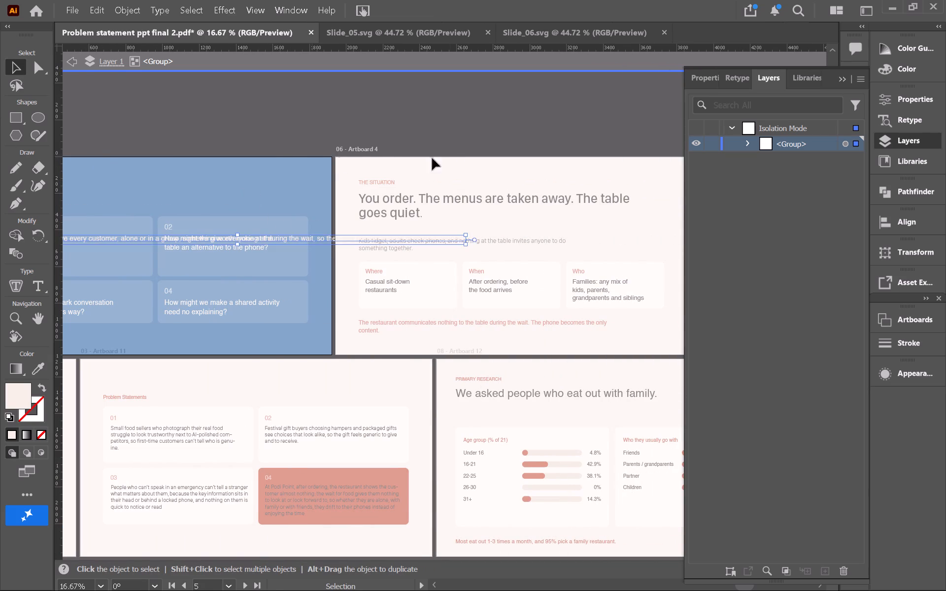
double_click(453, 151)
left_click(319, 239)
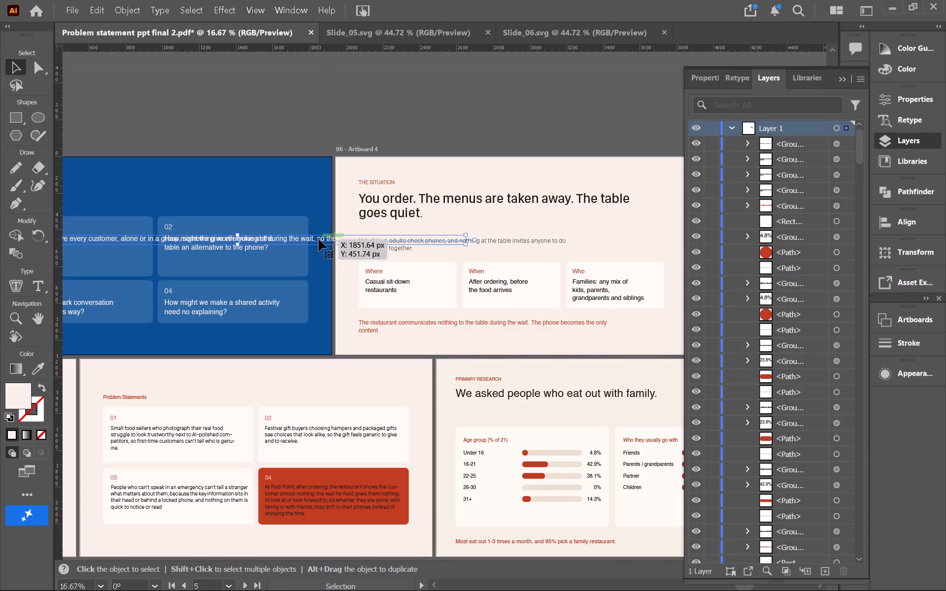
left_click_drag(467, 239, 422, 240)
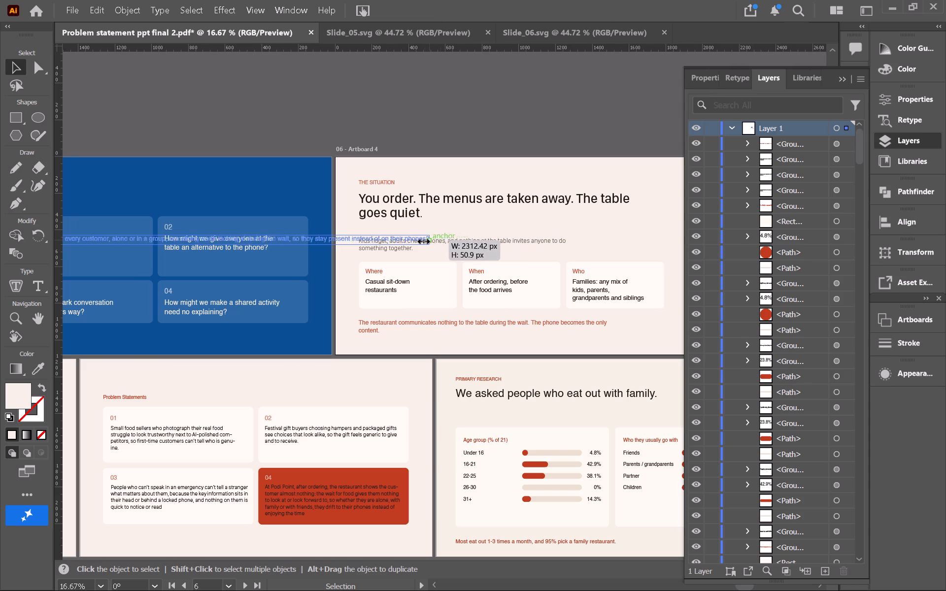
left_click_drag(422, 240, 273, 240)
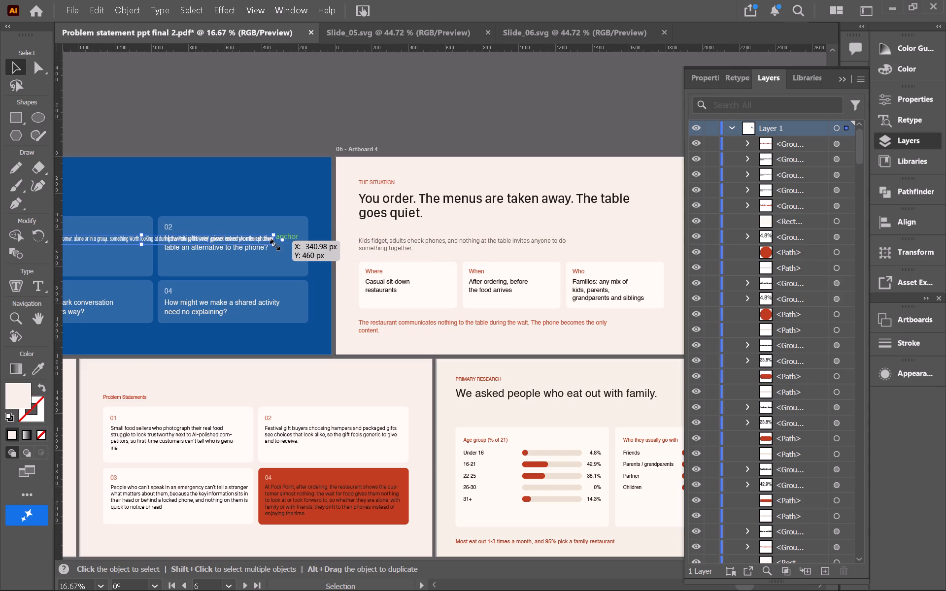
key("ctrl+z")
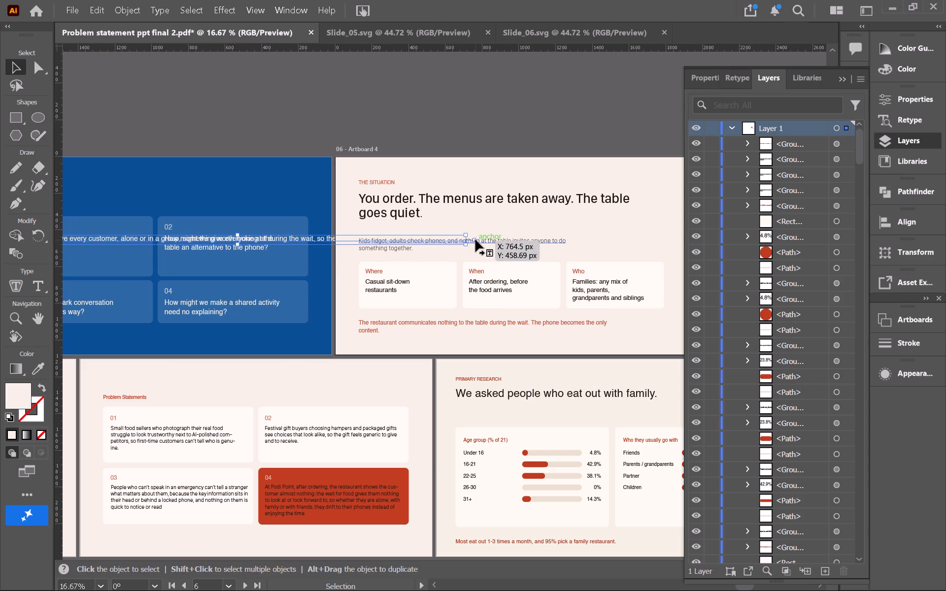
Convert card 01's question to area text and resize its frame so the whole question wraps inside the card.
left_click(475, 240)
double_click(475, 240)
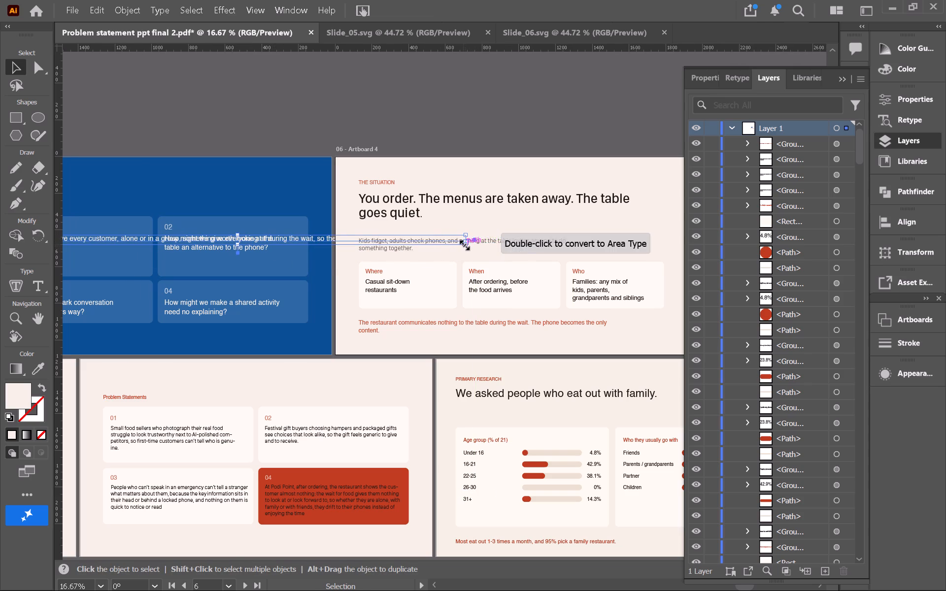
left_click_drag(466, 239, 151, 240)
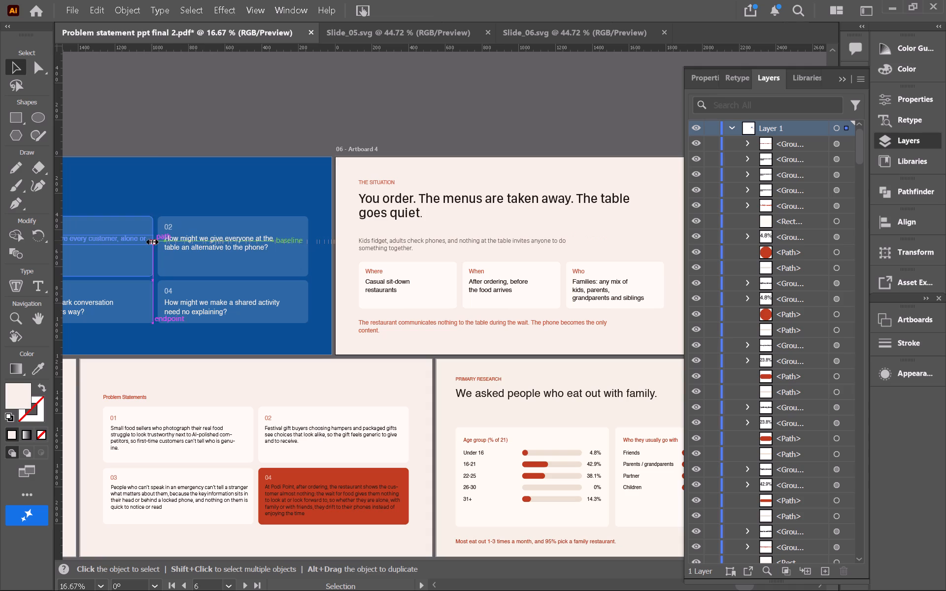
left_click_drag(151, 240, 142, 240)
scroll(144, 242, "right", 3)
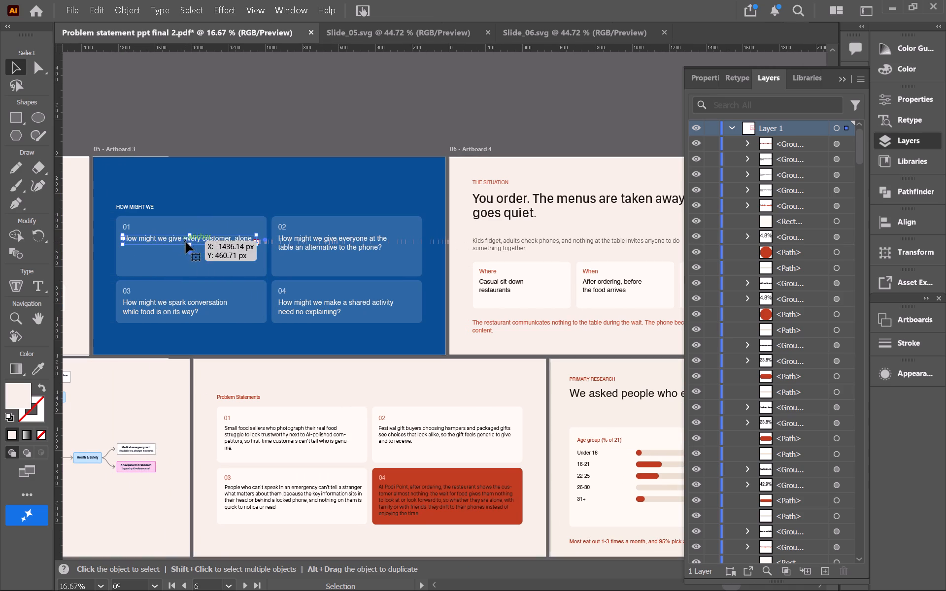
left_click_drag(188, 244, 192, 277)
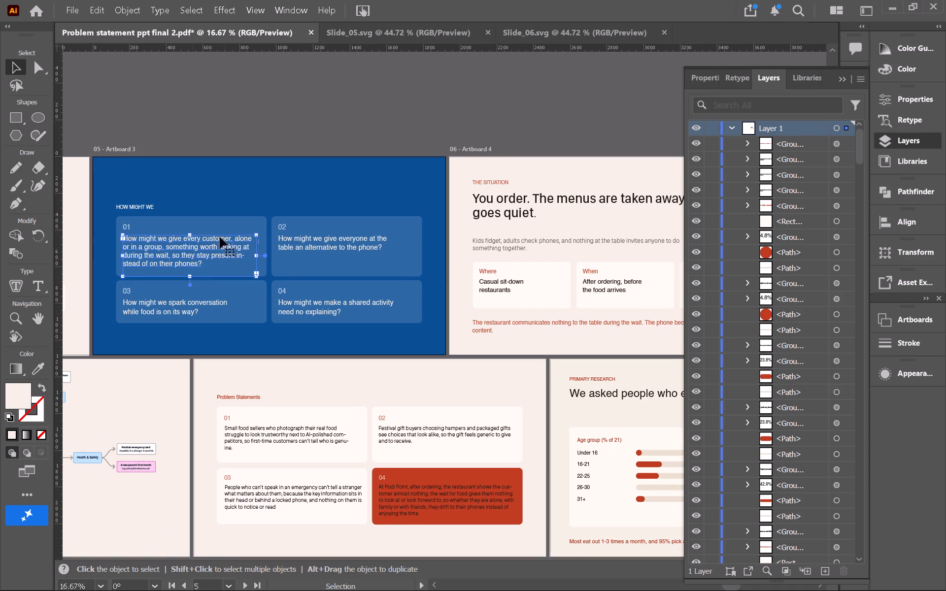
left_click(255, 184)
double_click(253, 195)
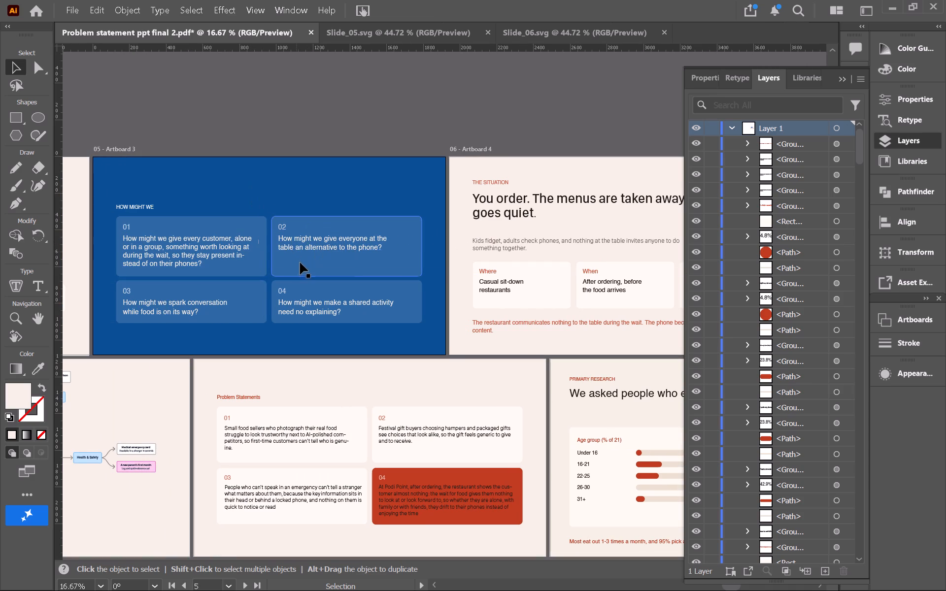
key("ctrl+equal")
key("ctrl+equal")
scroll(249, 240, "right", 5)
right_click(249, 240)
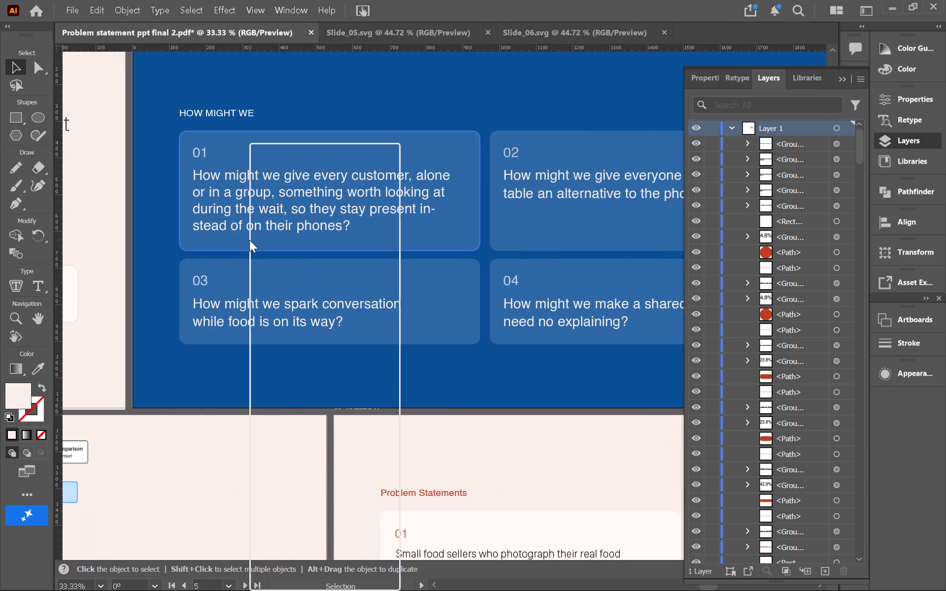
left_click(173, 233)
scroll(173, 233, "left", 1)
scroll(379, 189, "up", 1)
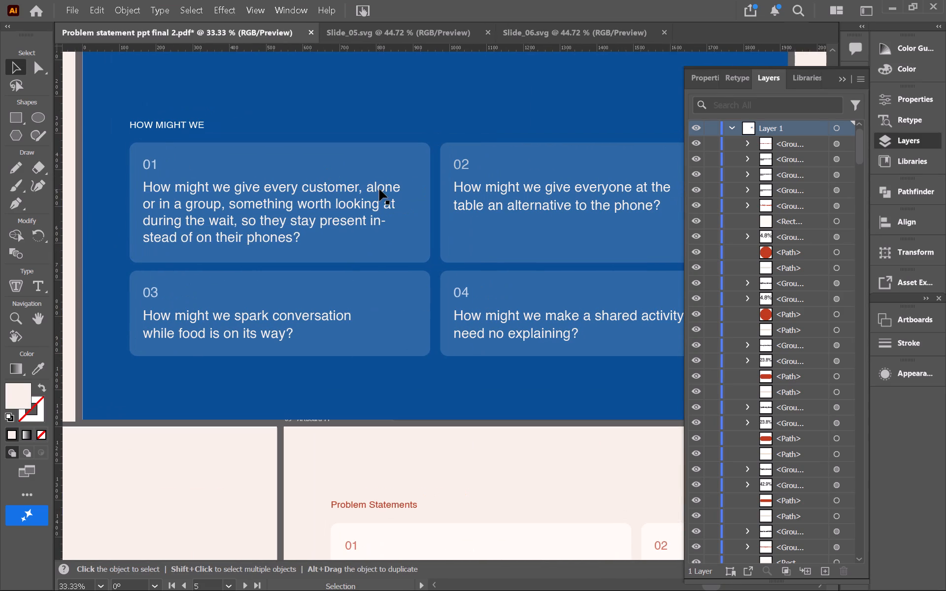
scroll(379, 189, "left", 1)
left_click(584, 584)
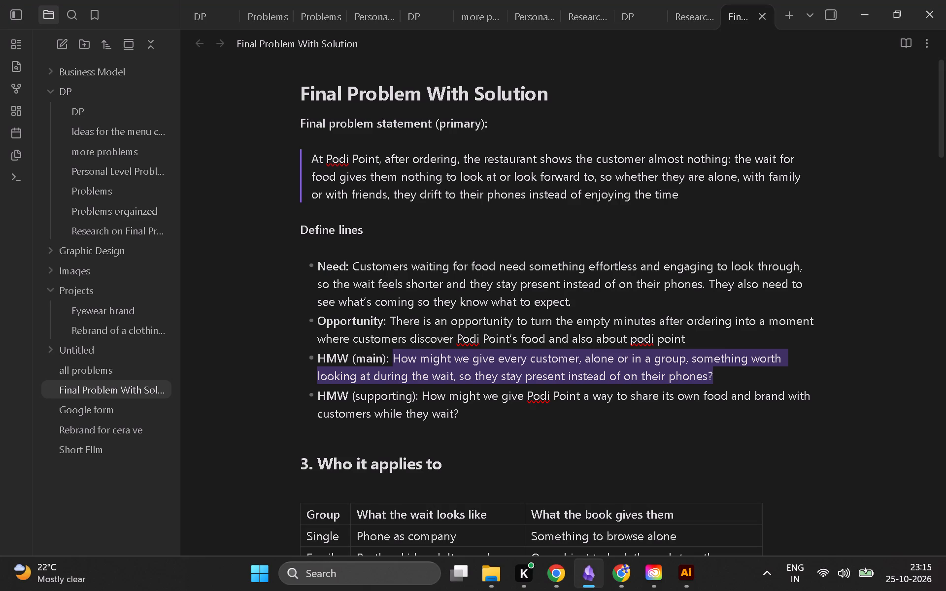
left_click_drag(419, 396, 423, 398)
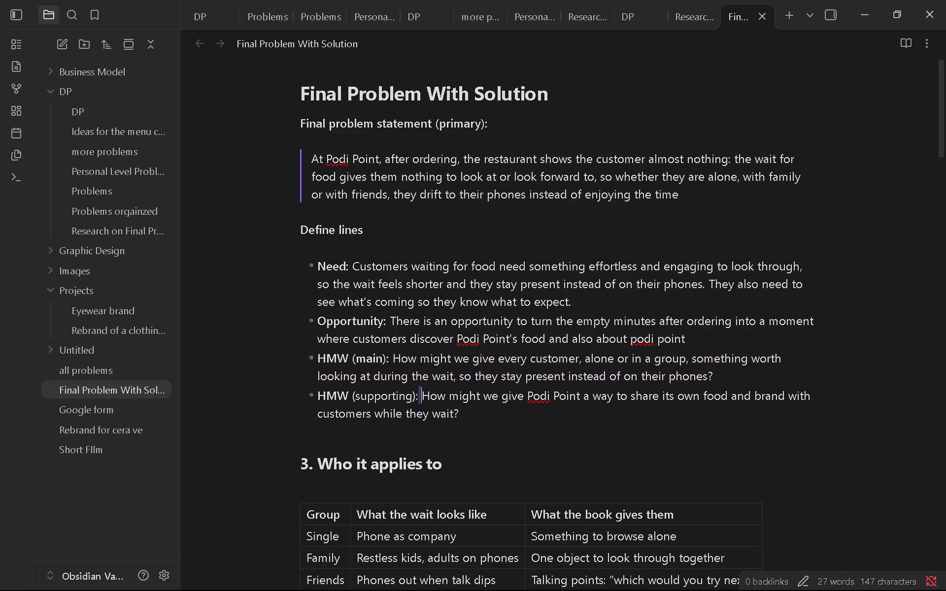
left_click_drag(423, 398, 458, 419)
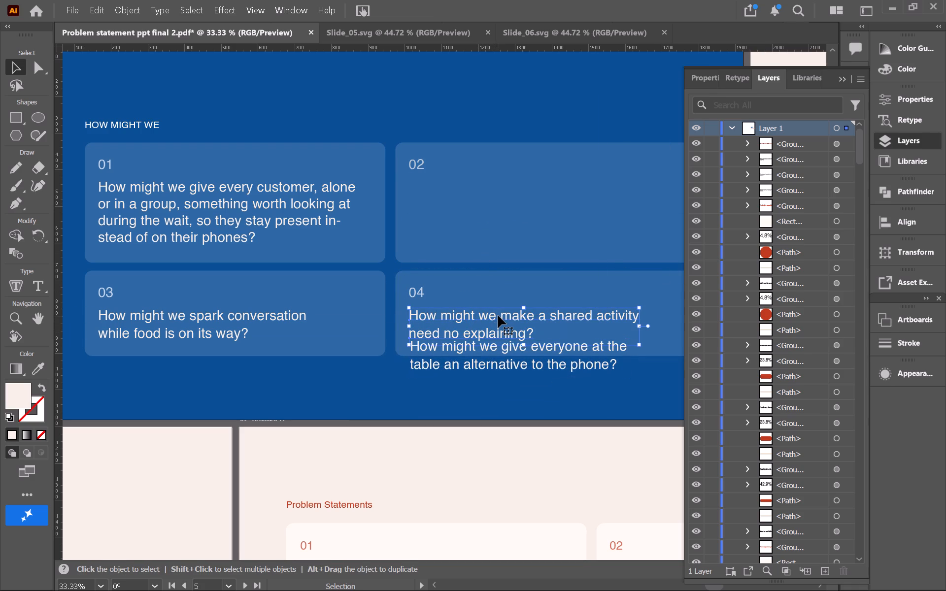
key("BackSpace")
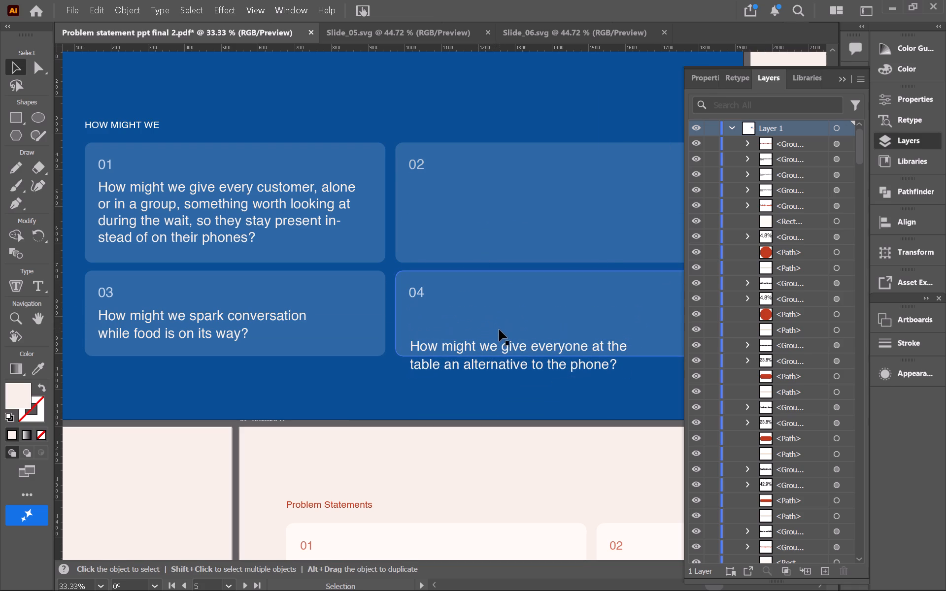
left_click_drag(506, 347, 507, 333)
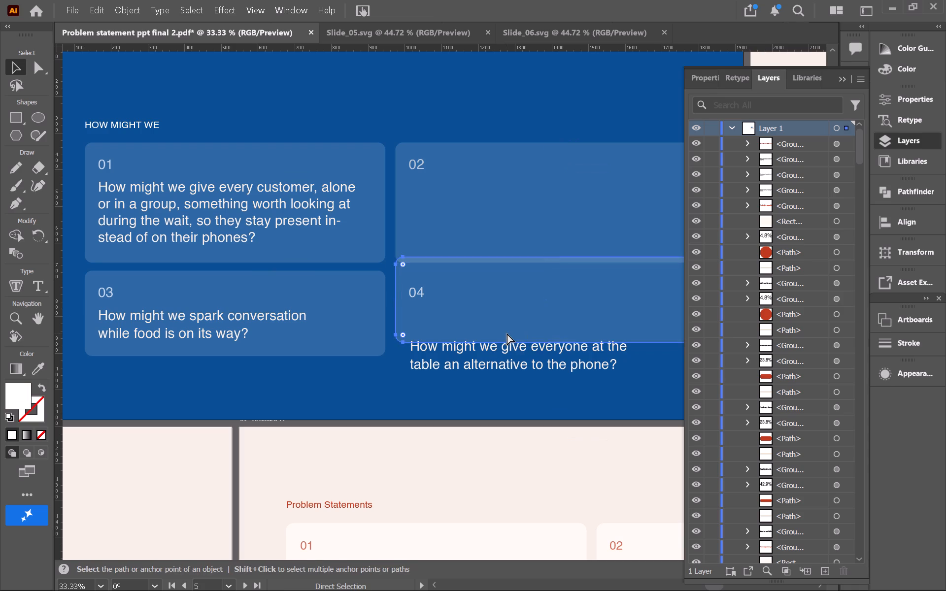
key("ctrl+z")
left_click_drag(508, 366, 508, 337)
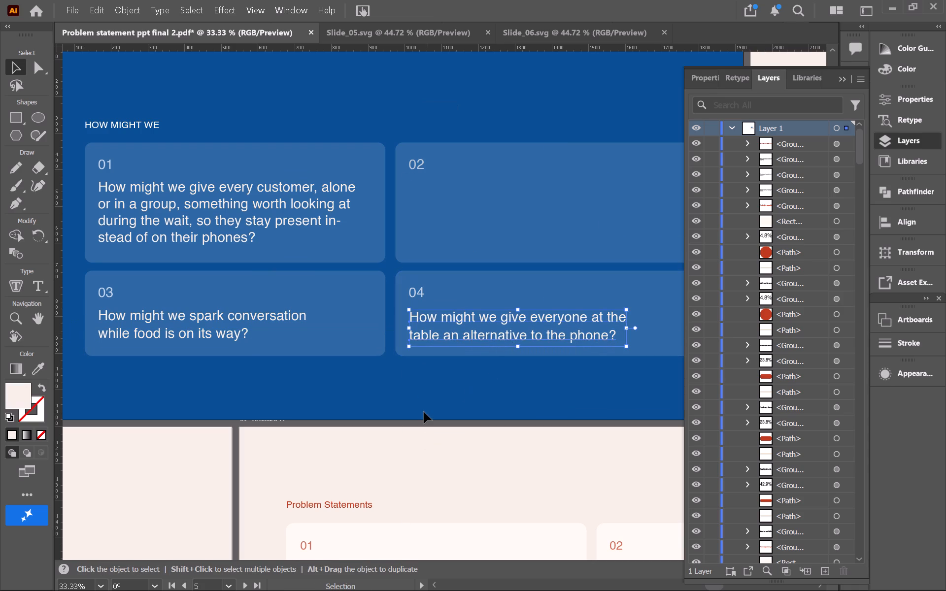
left_click(424, 412)
Duplicate card 01's question text straight across into the empty card 02, offset about 847 px.
left_click(157, 190)
left_click_drag(158, 191, 244, 256, "alt")
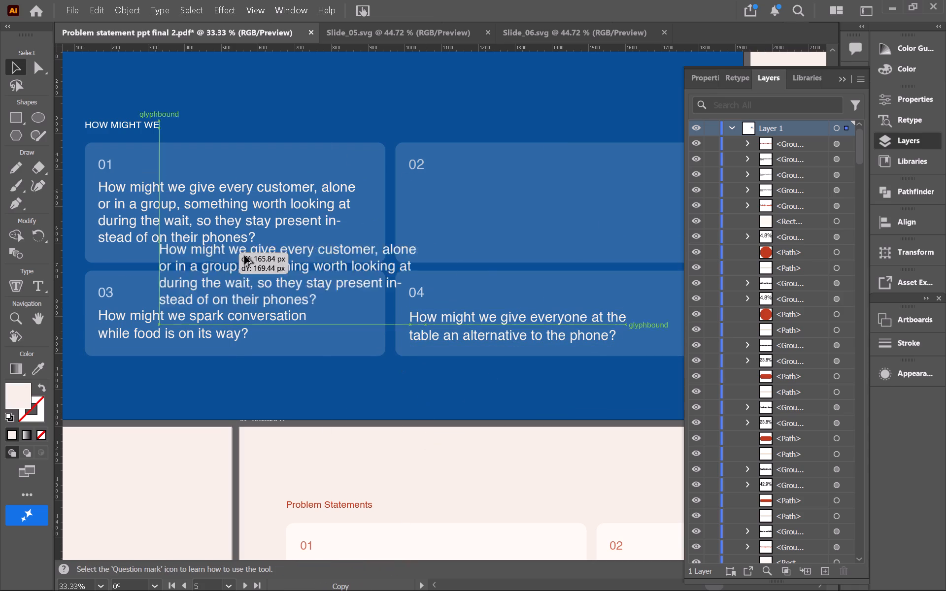
left_click_drag(244, 256, 469, 191, "alt")
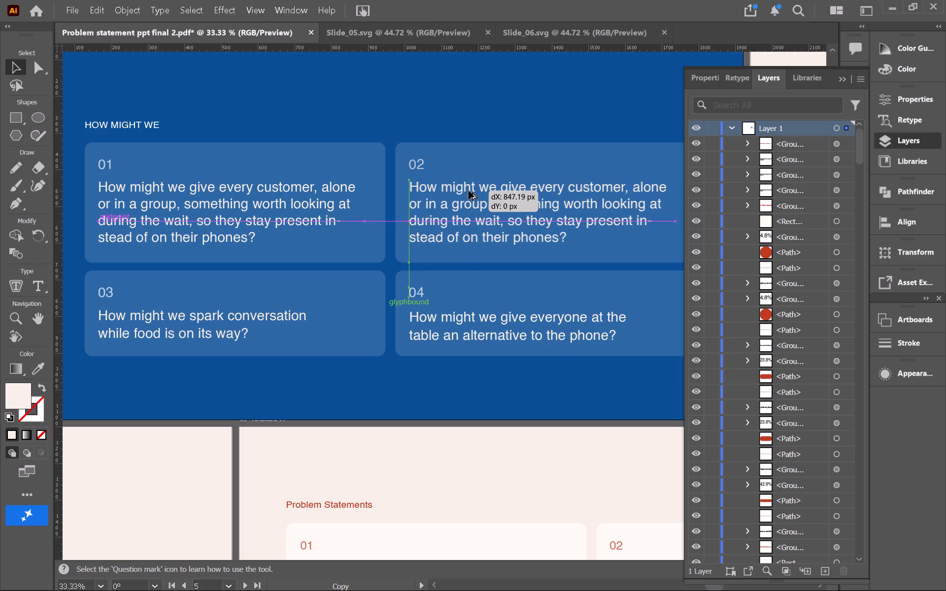
left_click_drag(469, 191, 468, 192, "alt")
Replace the duplicated text in card 02 with the copied supporting question about Podi Point sharing its food and brand.
triple_click(468, 192)
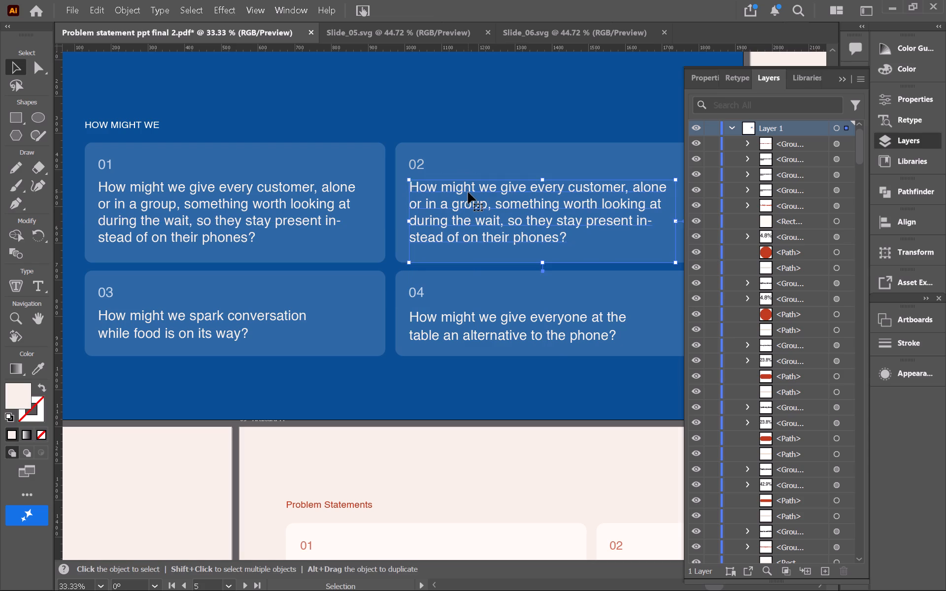
left_click(468, 192)
triple_click(468, 189)
left_click(468, 189)
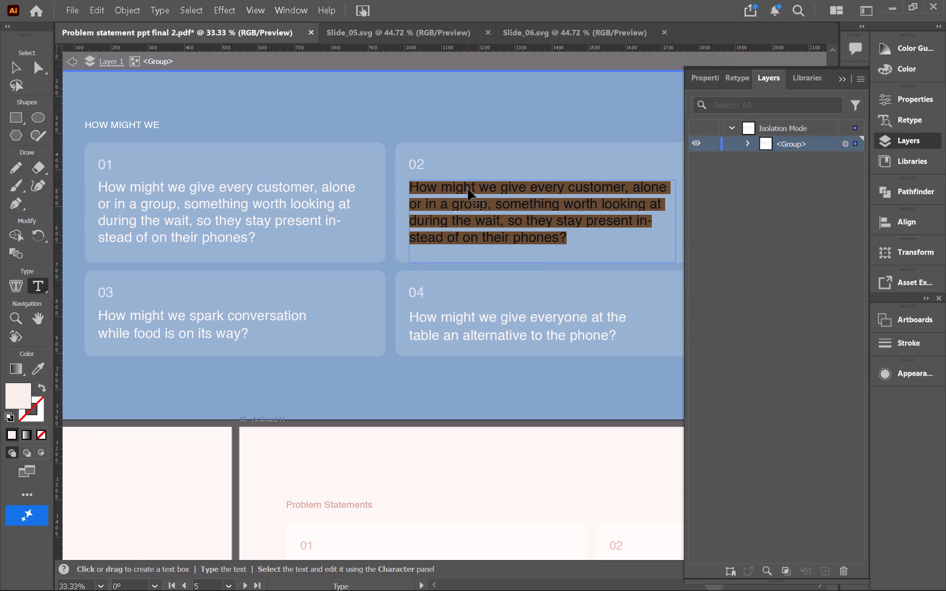
key("ctrl+v")
left_click(19, 75)
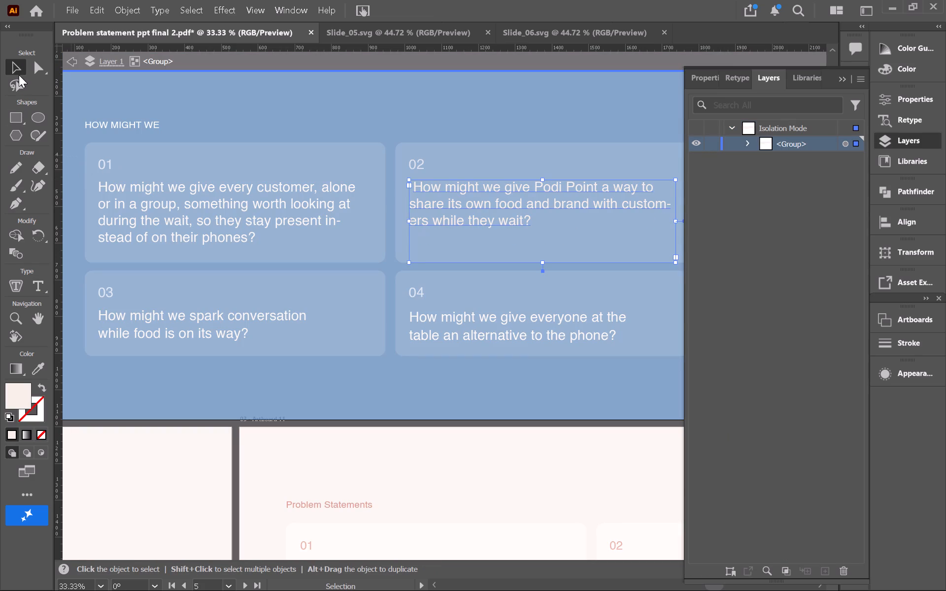
double_click(232, 100)
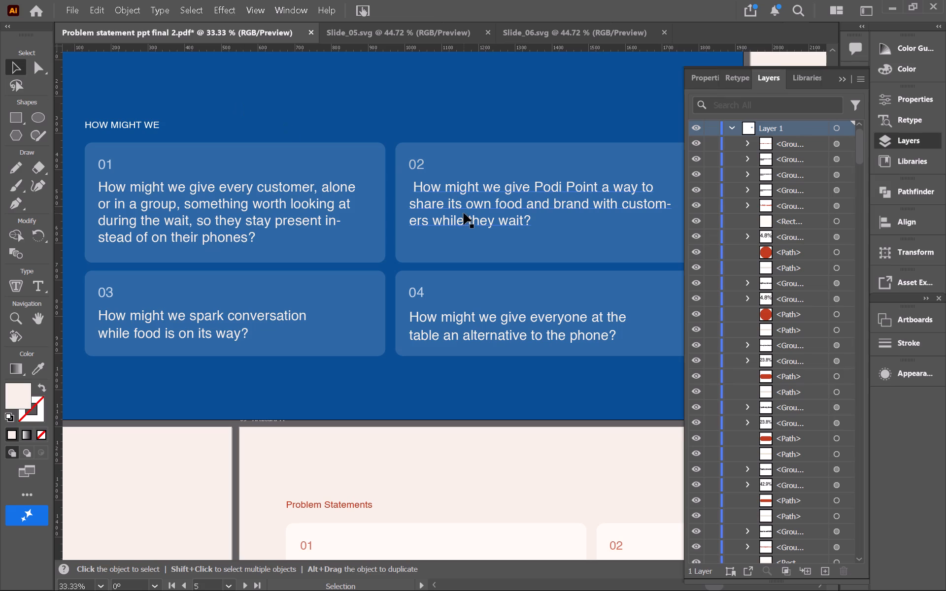
Remove the leading space before "How might we" in card 02's question.
left_click(455, 206)
double_click(411, 188)
left_click(414, 186)
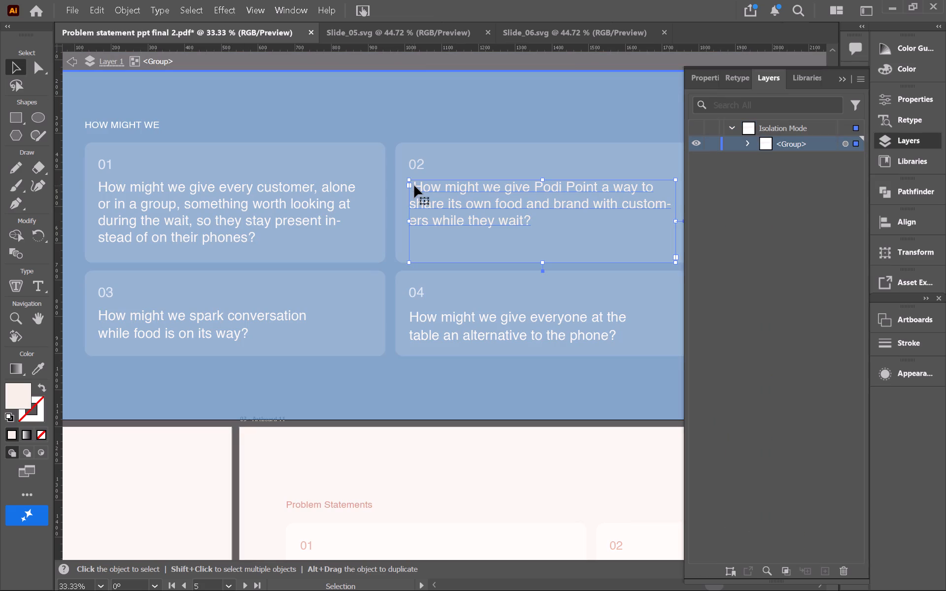
double_click(414, 186)
double_click(415, 186)
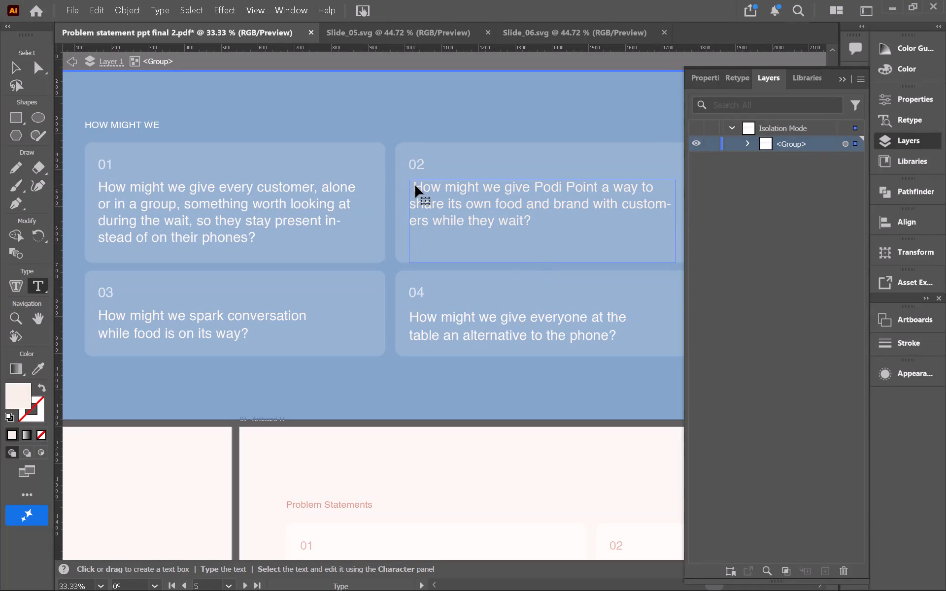
key("BackSpace")
left_click(14, 61)
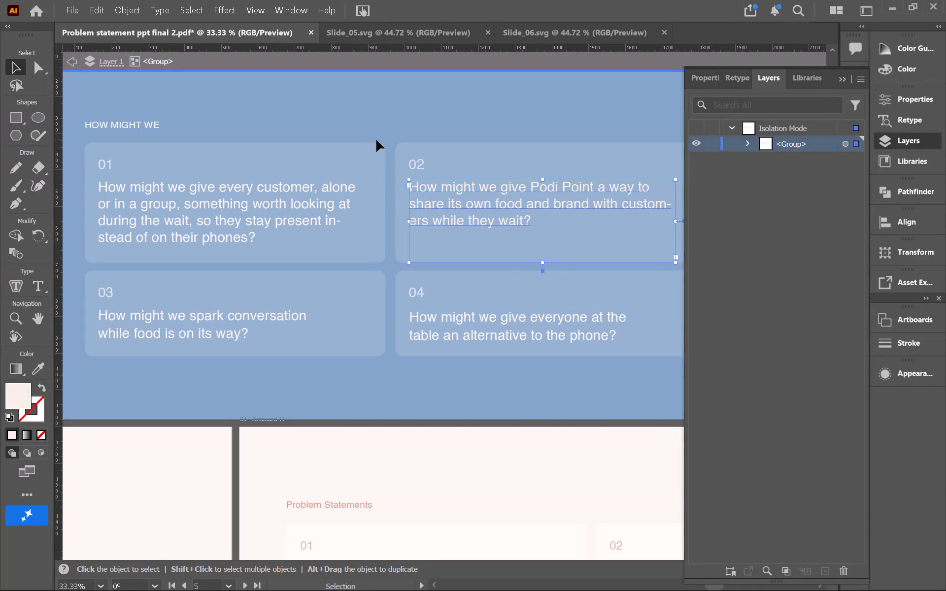
double_click(376, 140)
Check the text settings and layout of the questions in cards 01 to 04 on the How Might We slide.
scroll(504, 252, "down", 1)
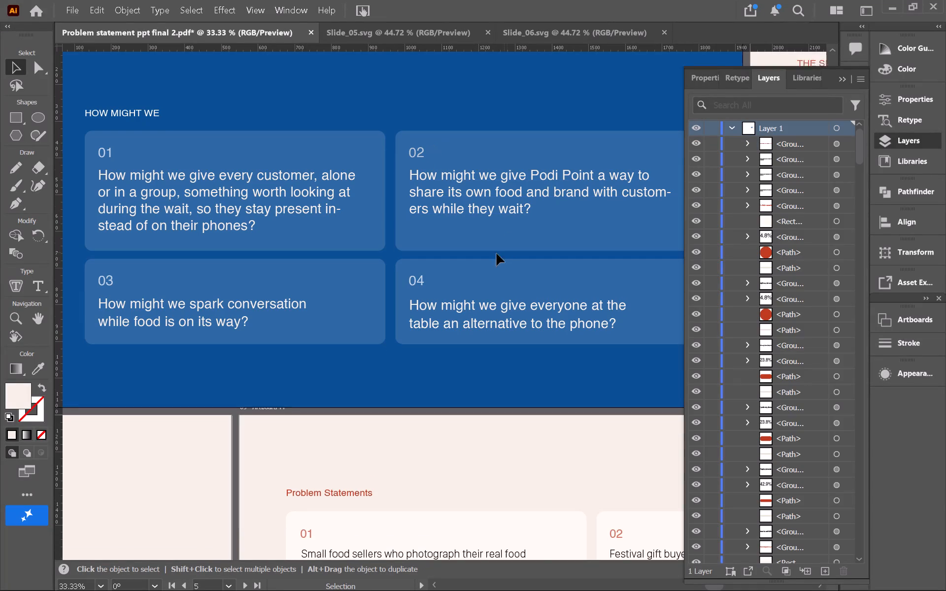
scroll(497, 254, "down", 1)
key("ctrl+minus")
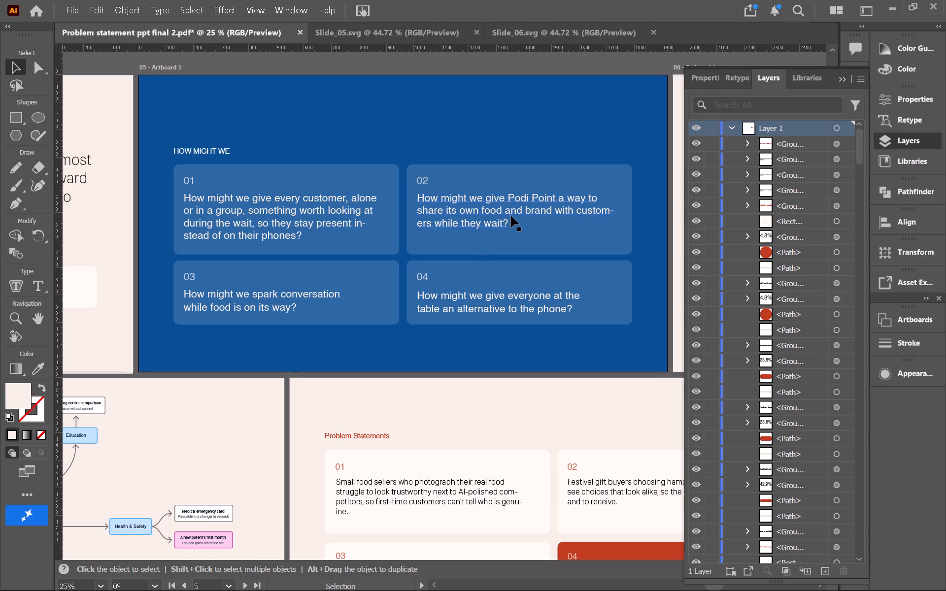
left_click(498, 305)
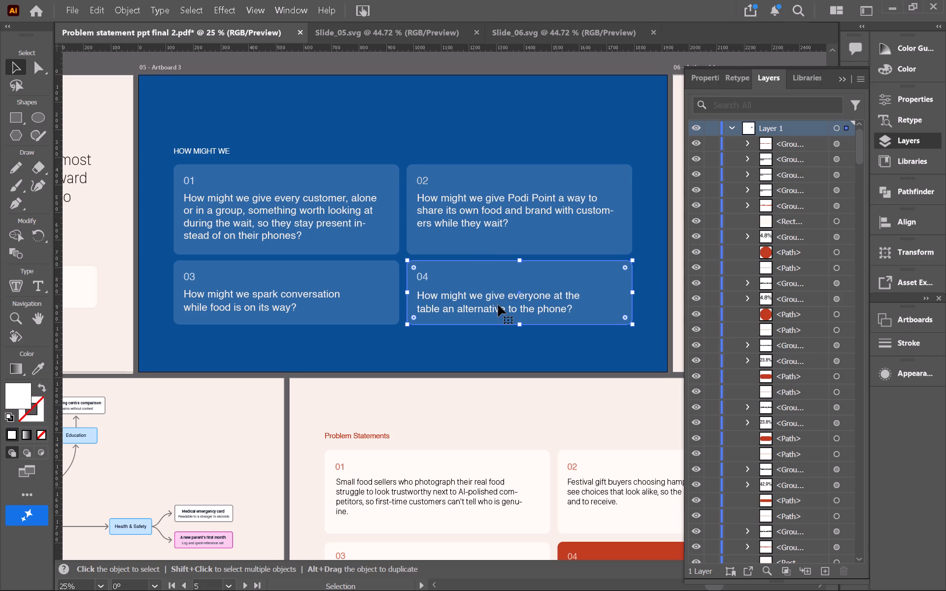
left_click(501, 294)
left_click(475, 355)
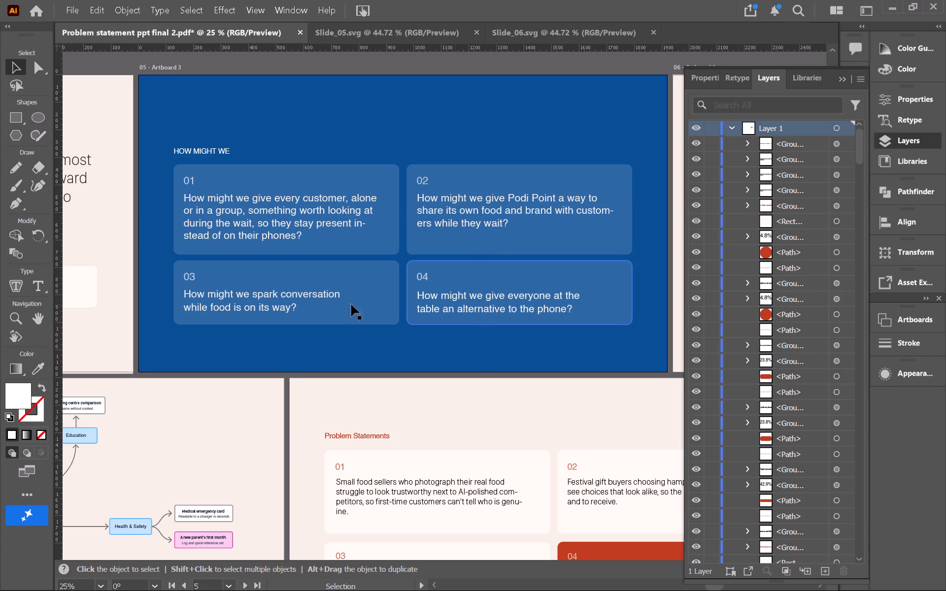
left_click(229, 304)
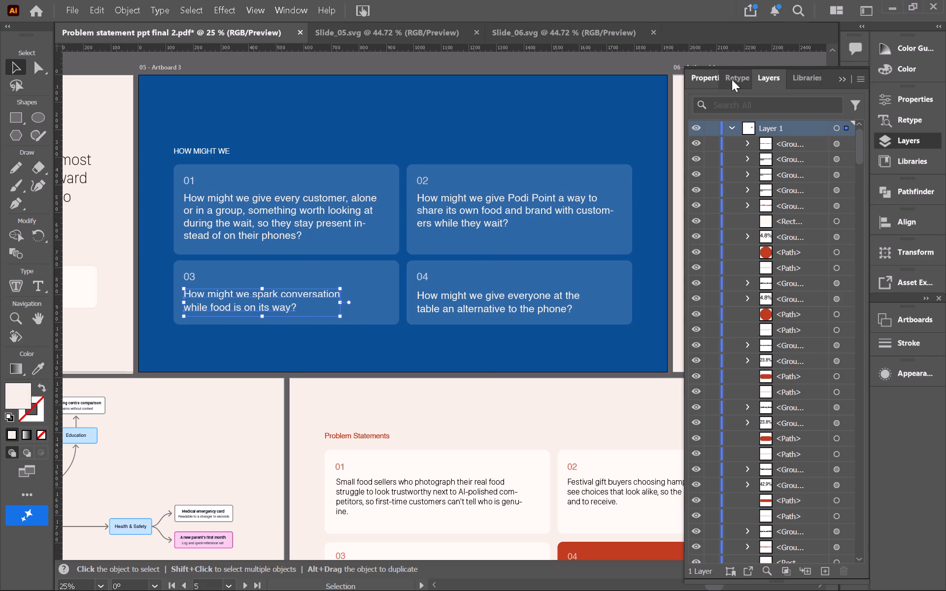
left_click(707, 80)
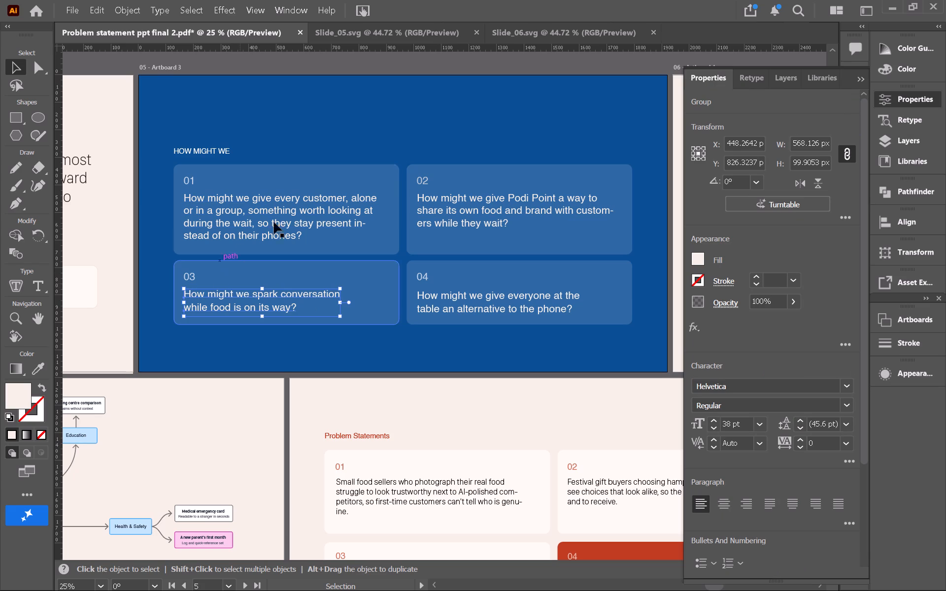
left_click(287, 214)
left_click(517, 207)
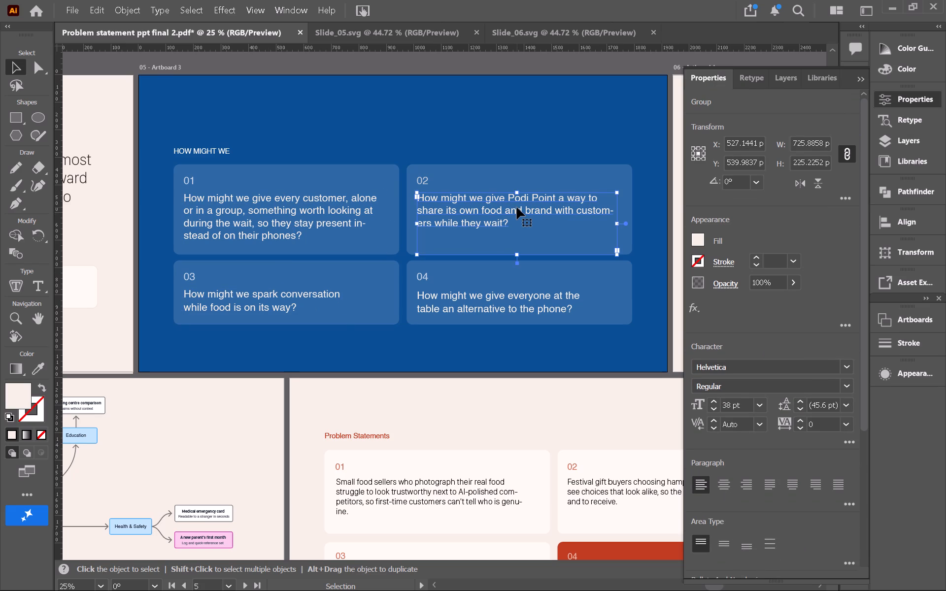
left_click(512, 144)
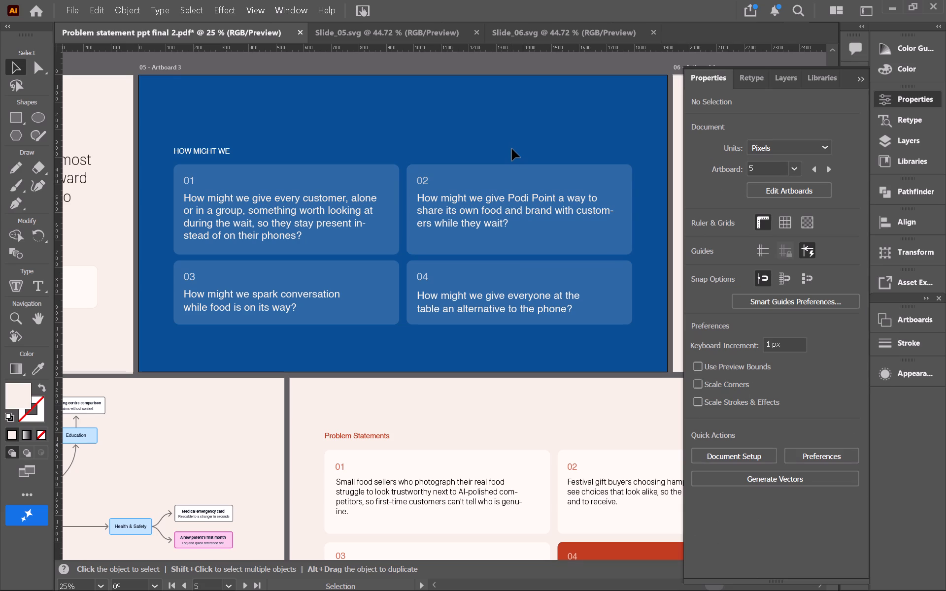
Compare the presentation's How Might We slide with the six-card group in Slide_05.svg, selecting that group there before returning.
scroll(483, 152, "down", 1)
key("ctrl+minus")
key("ctrl+minus")
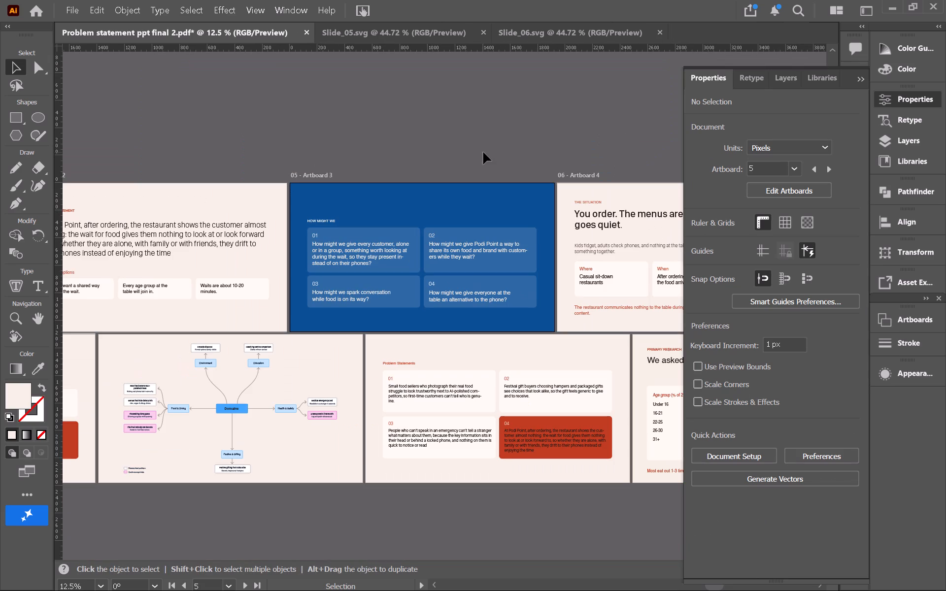
scroll(460, 149, "left", 1)
scroll(361, 295, "down", 1)
scroll(342, 313, "left", 1)
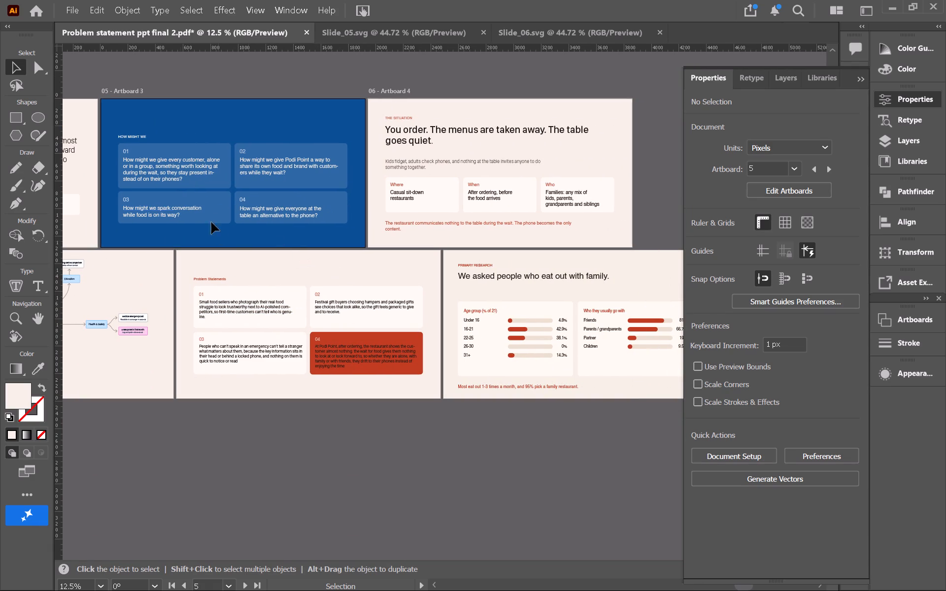
scroll(315, 210, "up", 2)
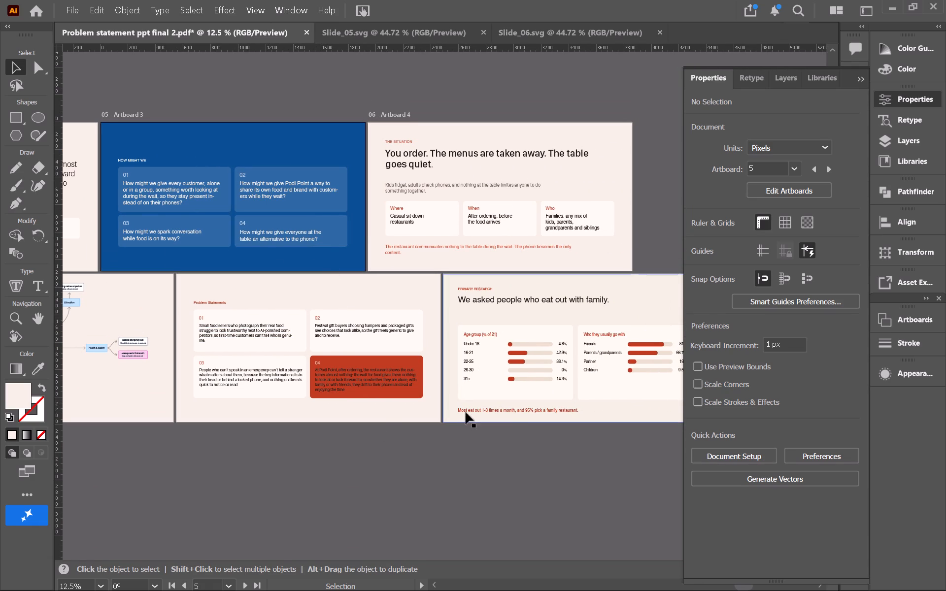
left_click(401, 36)
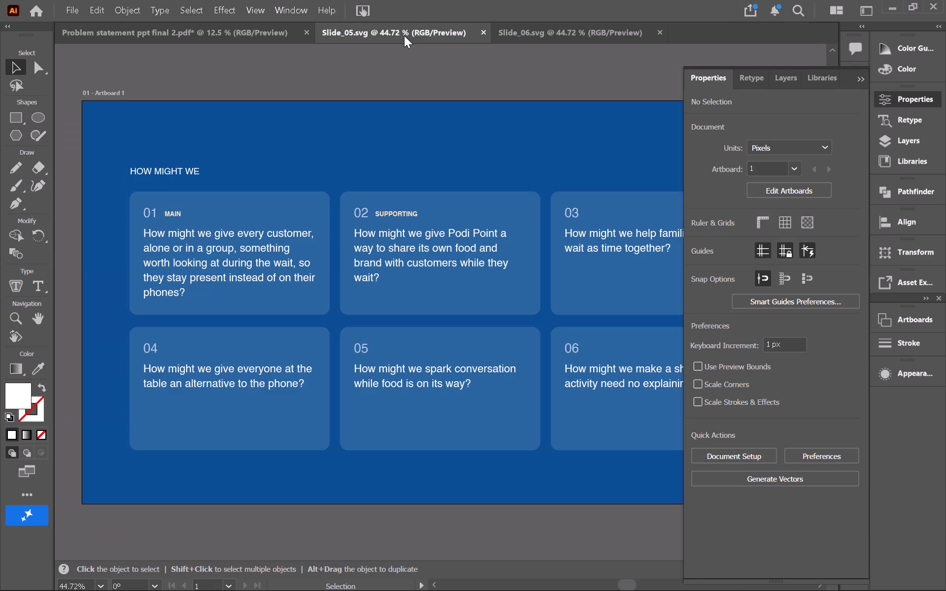
scroll(409, 129, "down", 1)
scroll(409, 128, "left", 1)
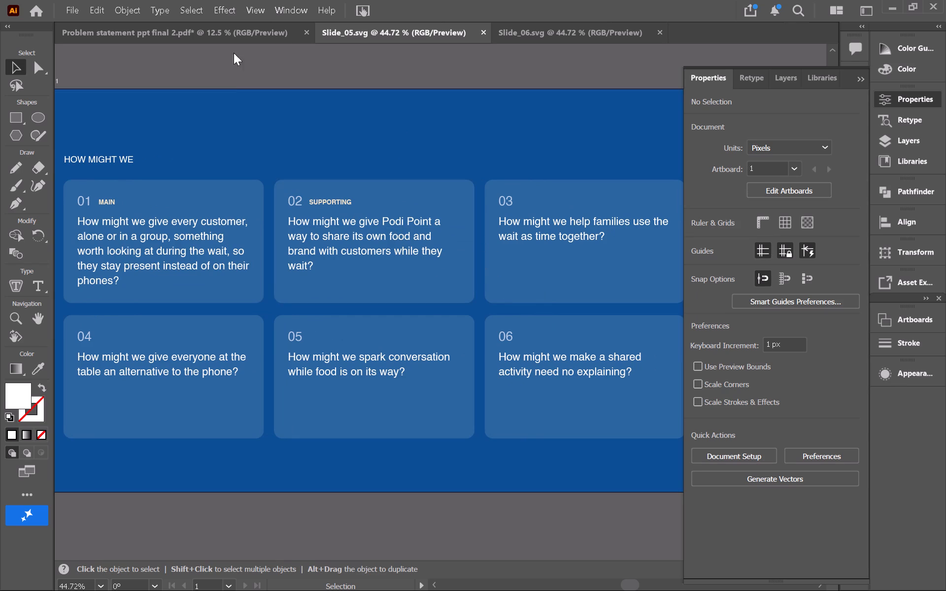
left_click(315, 245)
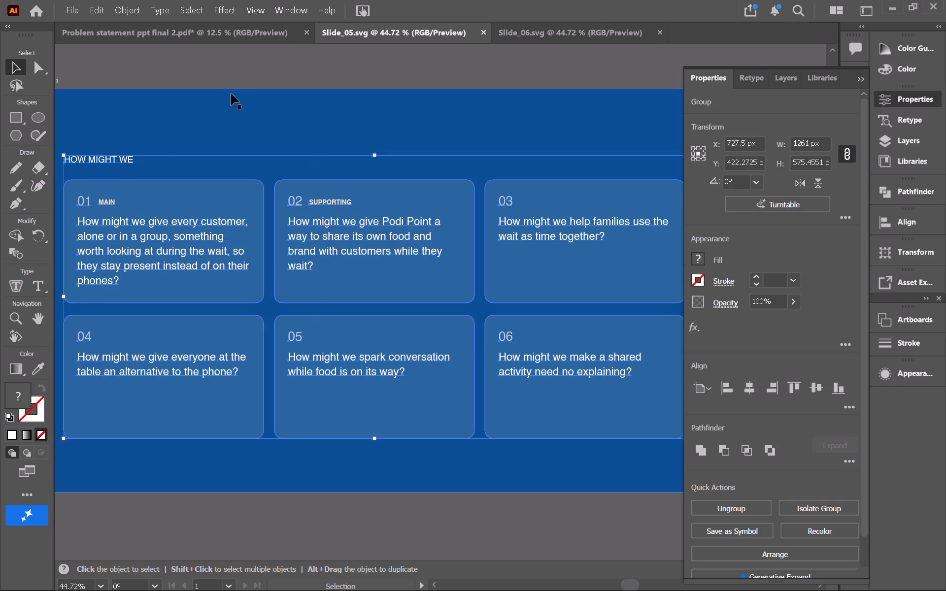
left_click(150, 38)
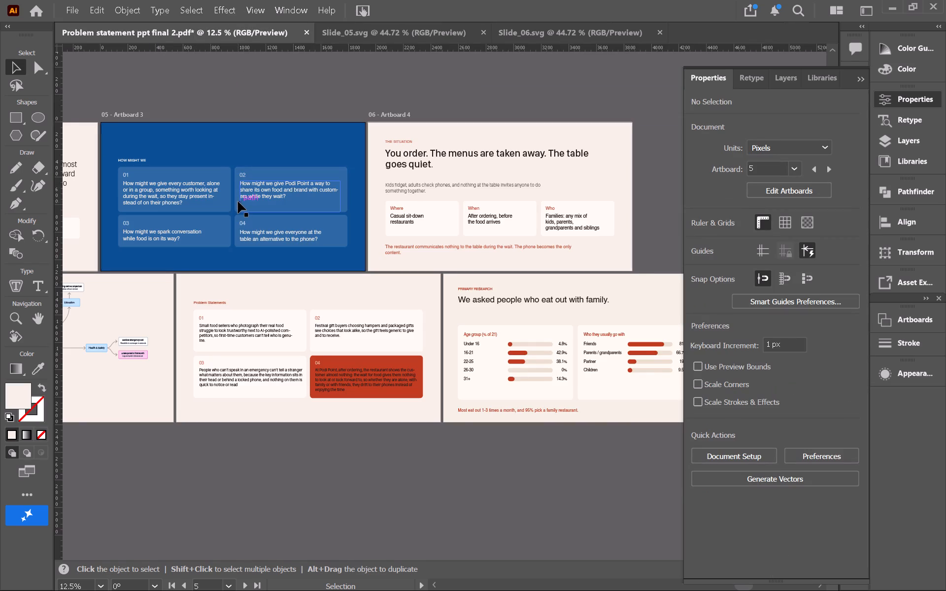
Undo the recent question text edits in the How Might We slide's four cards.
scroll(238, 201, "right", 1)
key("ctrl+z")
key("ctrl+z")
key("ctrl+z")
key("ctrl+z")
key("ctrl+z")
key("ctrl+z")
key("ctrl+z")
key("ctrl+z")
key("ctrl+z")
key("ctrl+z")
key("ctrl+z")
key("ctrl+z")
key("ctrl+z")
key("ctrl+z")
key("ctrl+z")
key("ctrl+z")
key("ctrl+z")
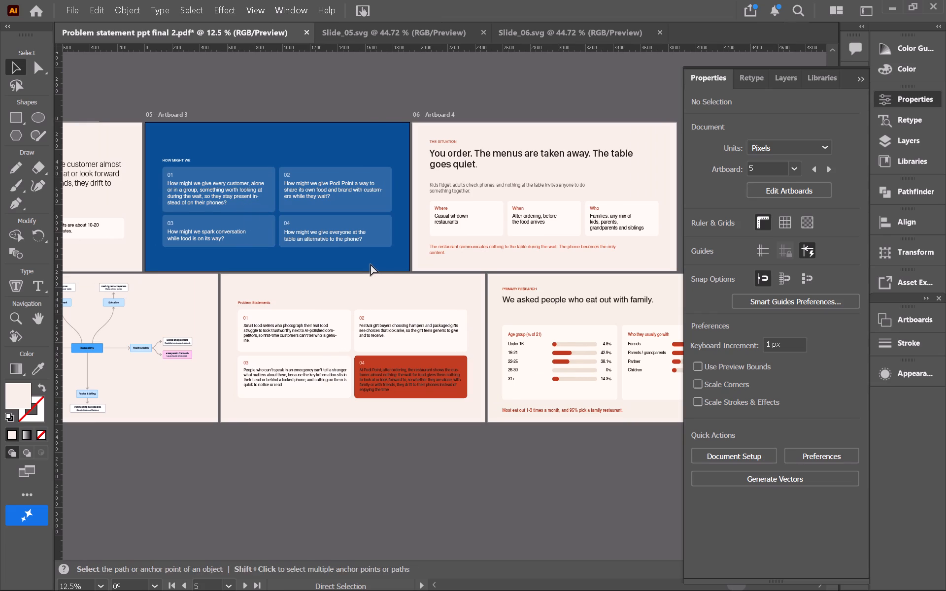
Delete all four question cards from the How Might We slide, keeping its heading and blue background.
left_click(365, 262)
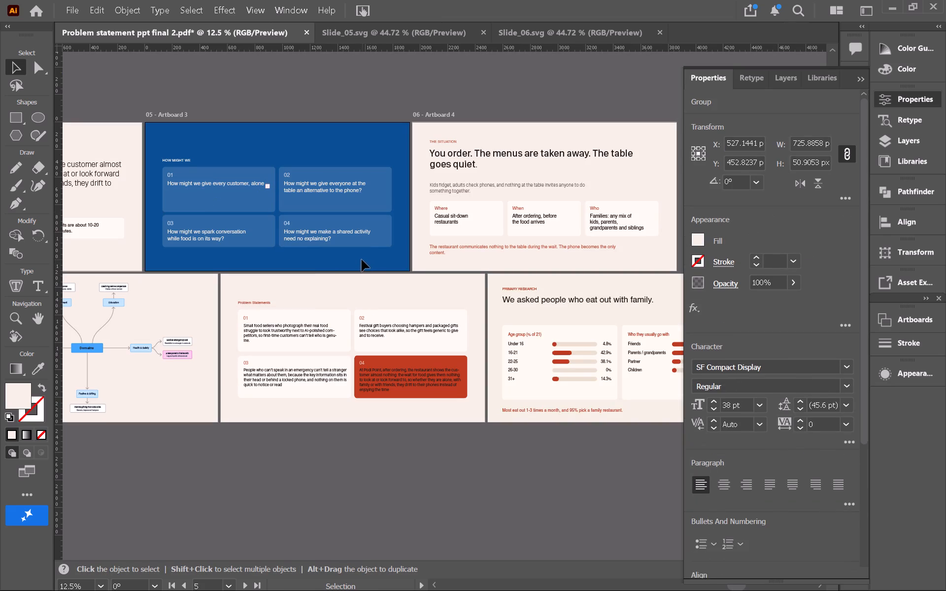
left_click_drag(362, 259, 167, 174)
key("BackSpace")
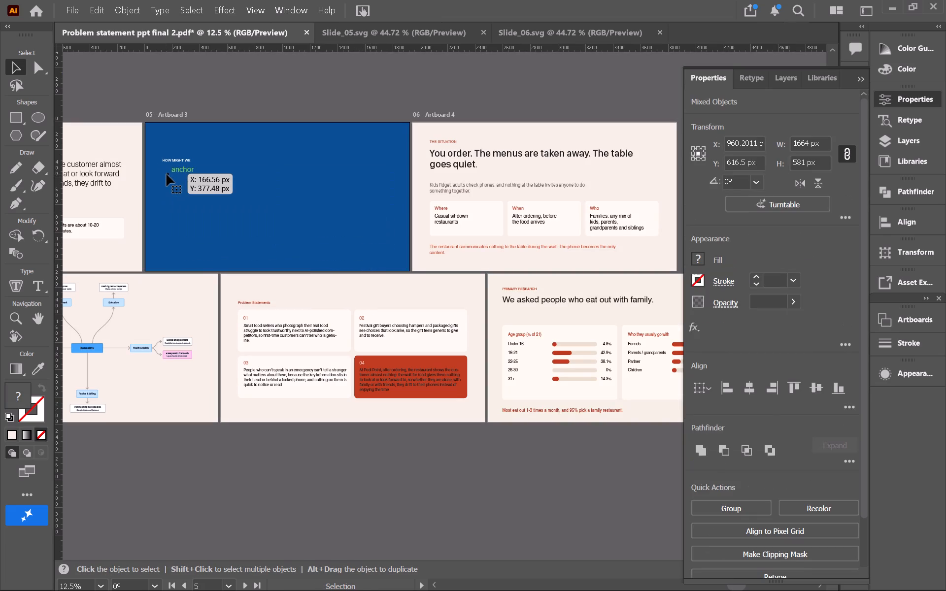
Copy the six-card How Might We group from Slide_05.svg into the presentation and place it on the empty blue slide.
left_click(384, 33)
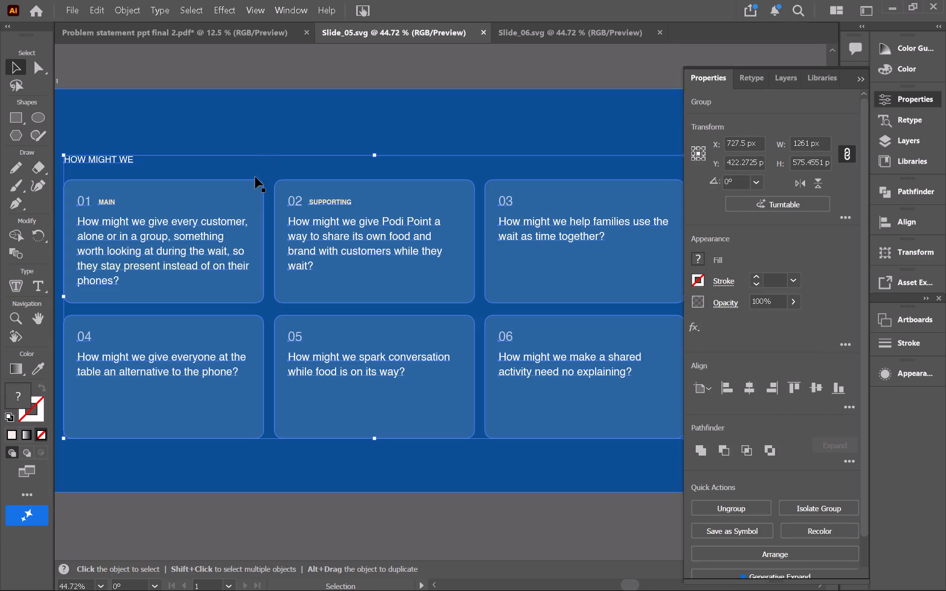
key("ctrl+c")
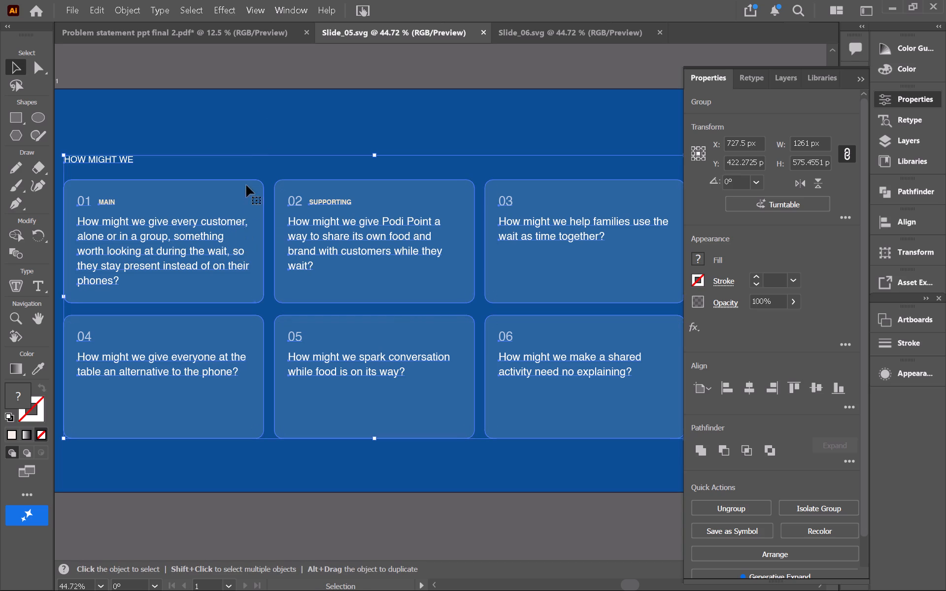
left_click(255, 35)
key("ctrl+v")
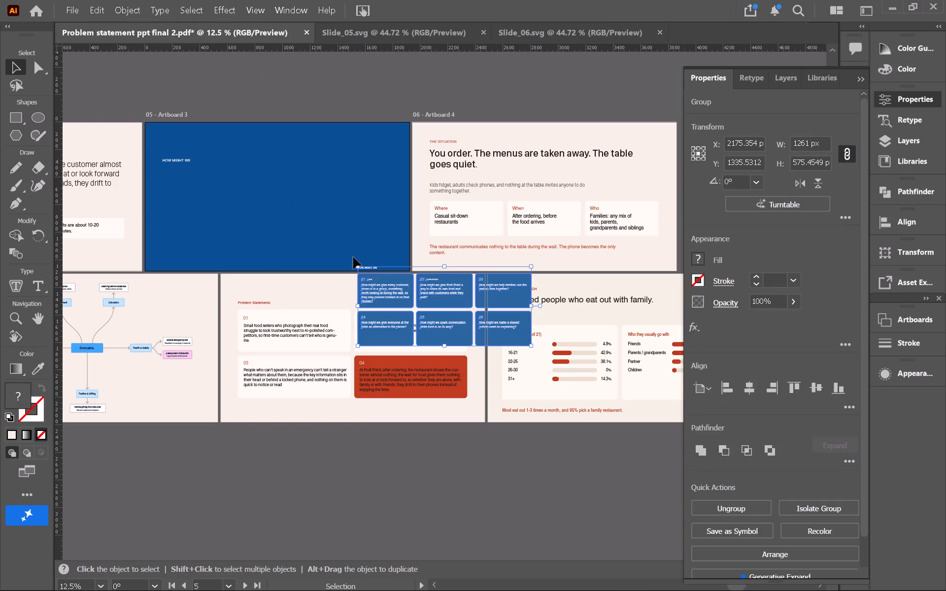
left_click_drag(374, 294, 178, 195)
Delete the duplicate small HOW MIGHT WE heading from the pasted group, keeping the slide's original heading.
key("ctrl+equal")
key("ctrl+equal")
key("ctrl+equal")
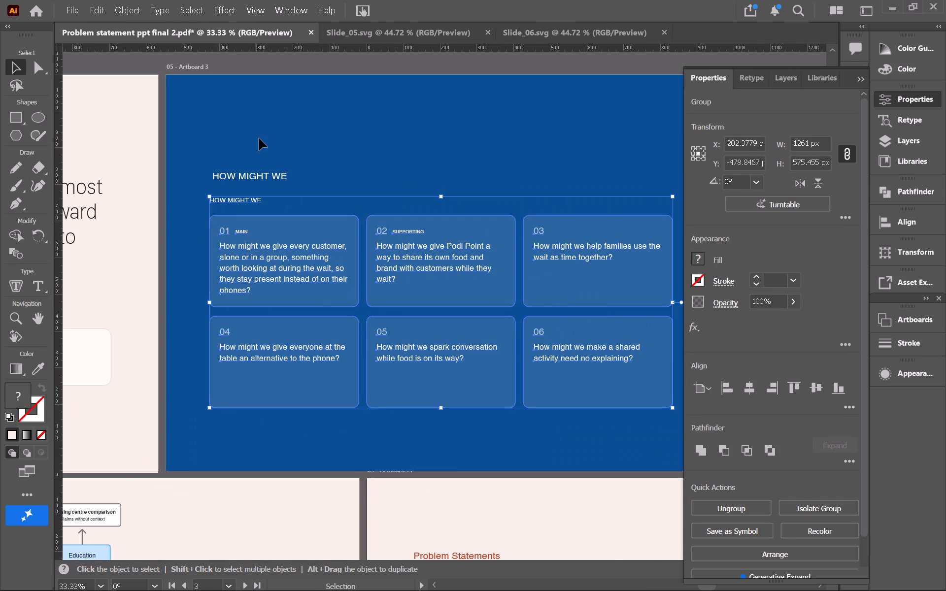
left_click(263, 139)
left_click(251, 198)
double_click(246, 202)
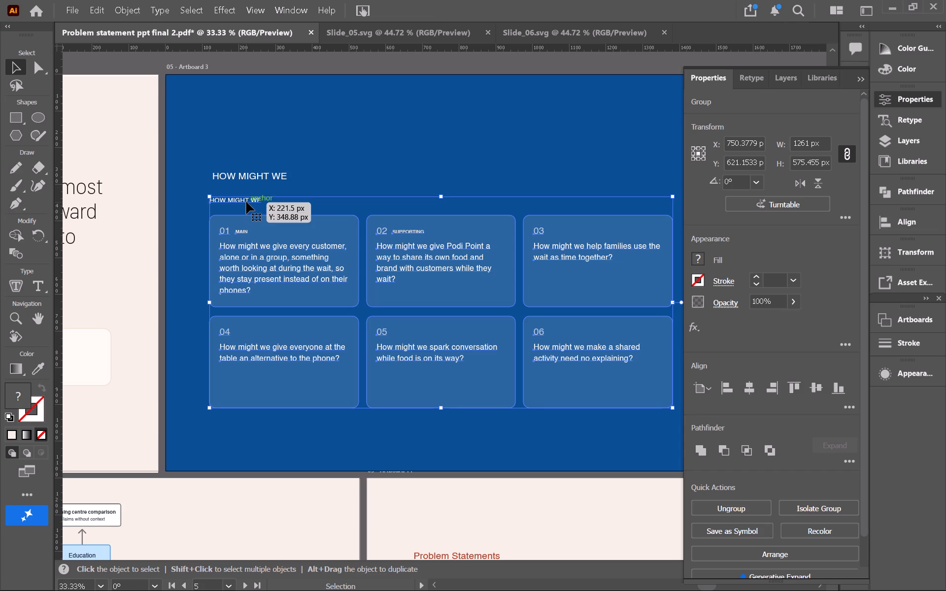
left_click_drag(246, 200, 338, 192)
key("BackSpace")
left_click_drag(347, 192, 342, 189)
triple_click(342, 189)
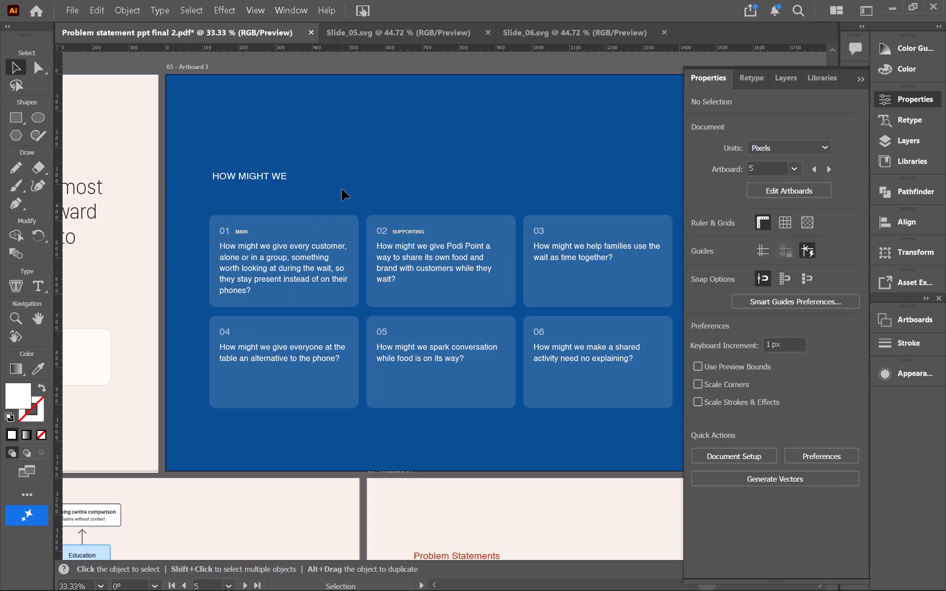
Move the six-card group up about 63 px to just below the heading, centred at about X 751, Y 583 px.
left_click_drag(188, 222, 604, 420)
left_click_drag(604, 420, 656, 429)
left_click_drag(638, 392, 636, 370)
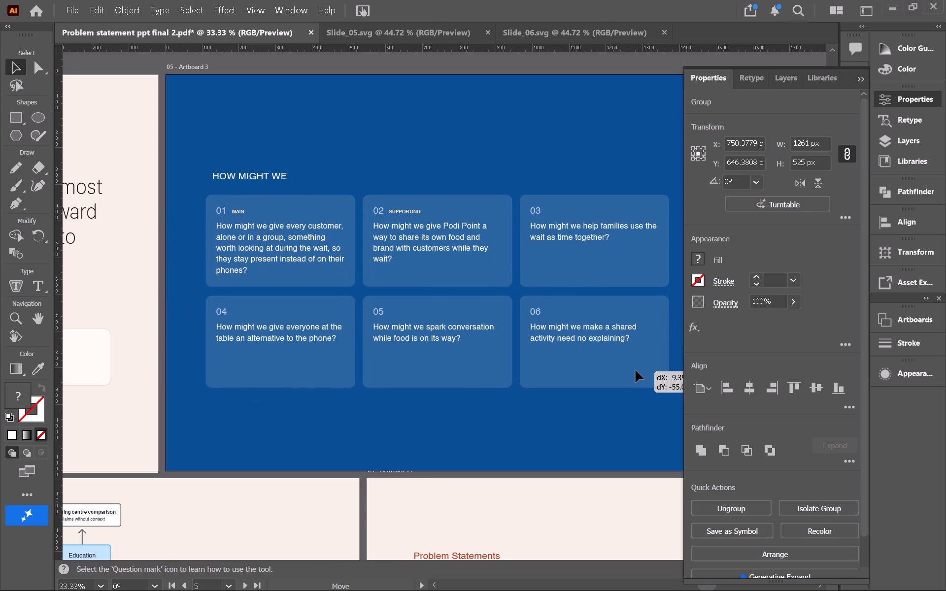
left_click_drag(636, 370, 639, 368)
Scale the six-card group up proportionally to about 1703 by 709 px, keeping its upper-left corner in place.
scroll(646, 368, "left", 1)
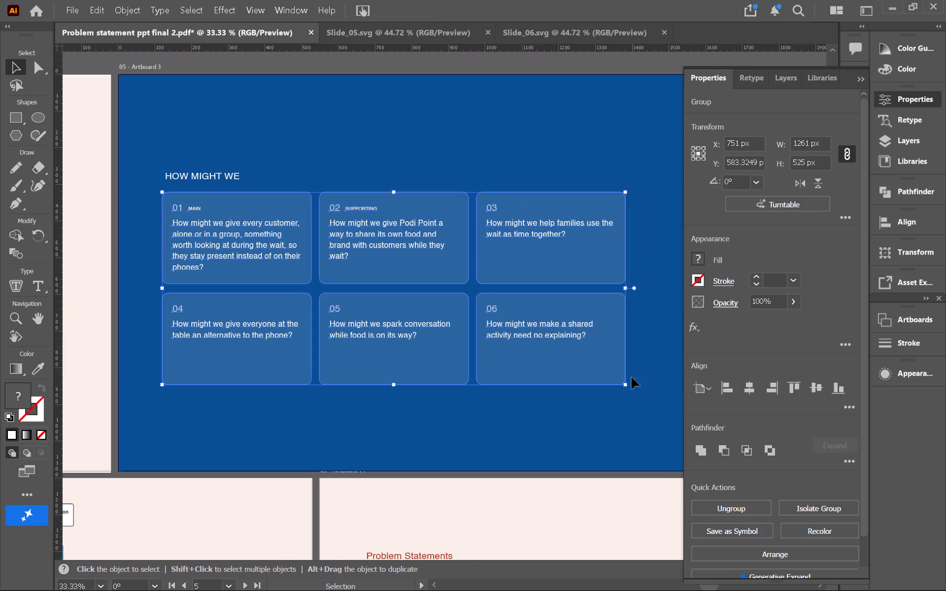
scroll(629, 377, "left", 1)
key("ctrl+minus")
key("ctrl+minus")
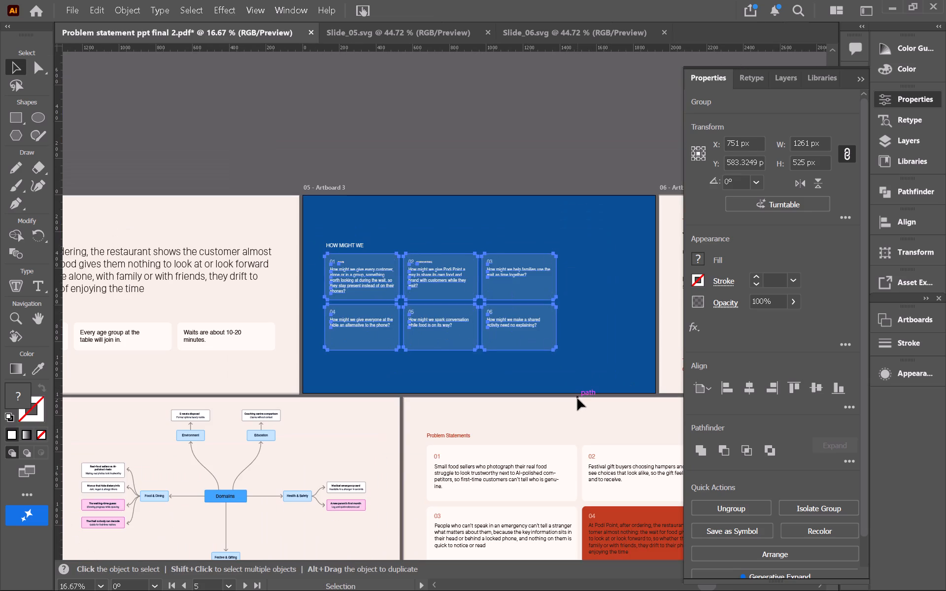
left_click_drag(557, 350, 587, 369, "shift")
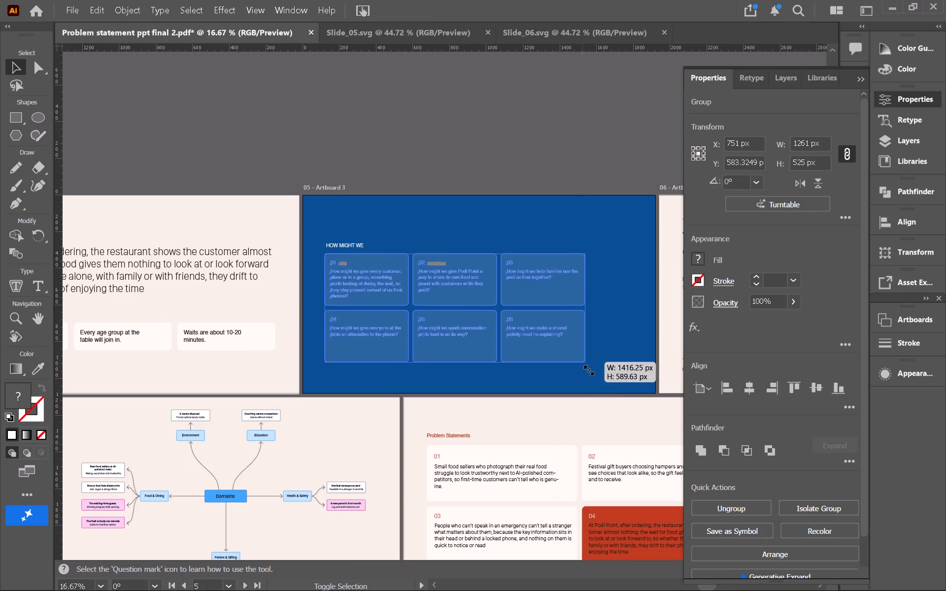
left_click_drag(587, 369, 624, 387, "shift")
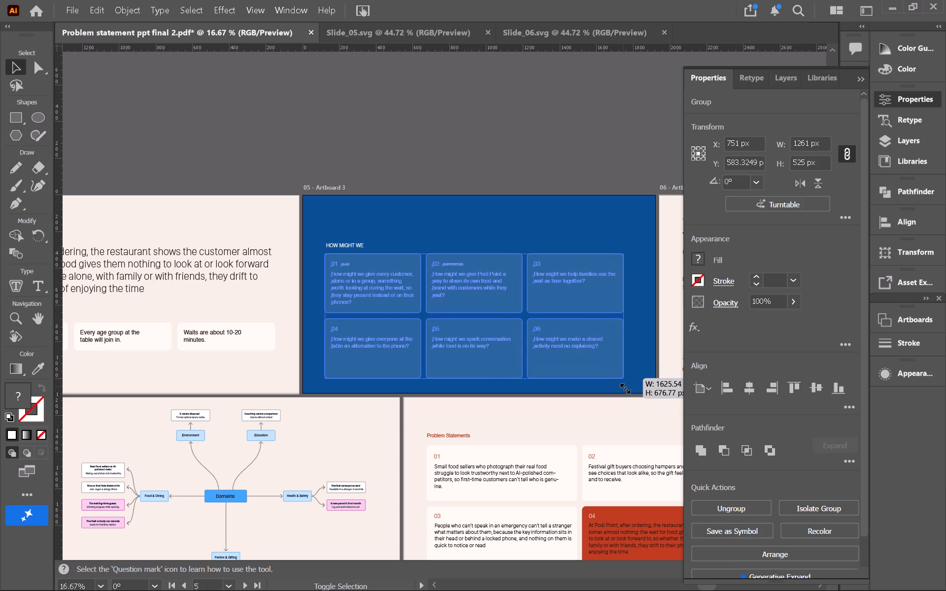
left_click_drag(624, 387, 635, 397, "shift")
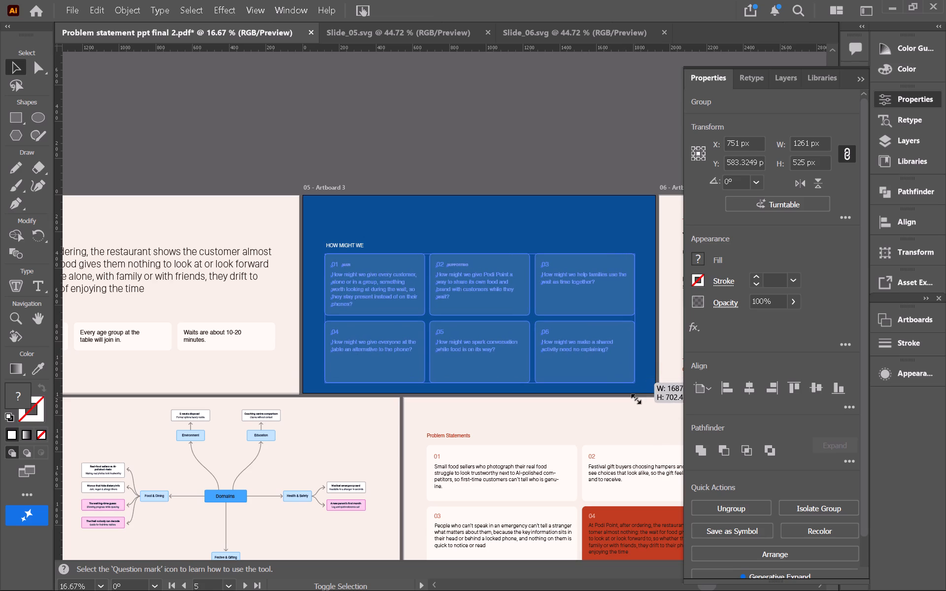
left_click_drag(635, 397, 638, 399, "shift")
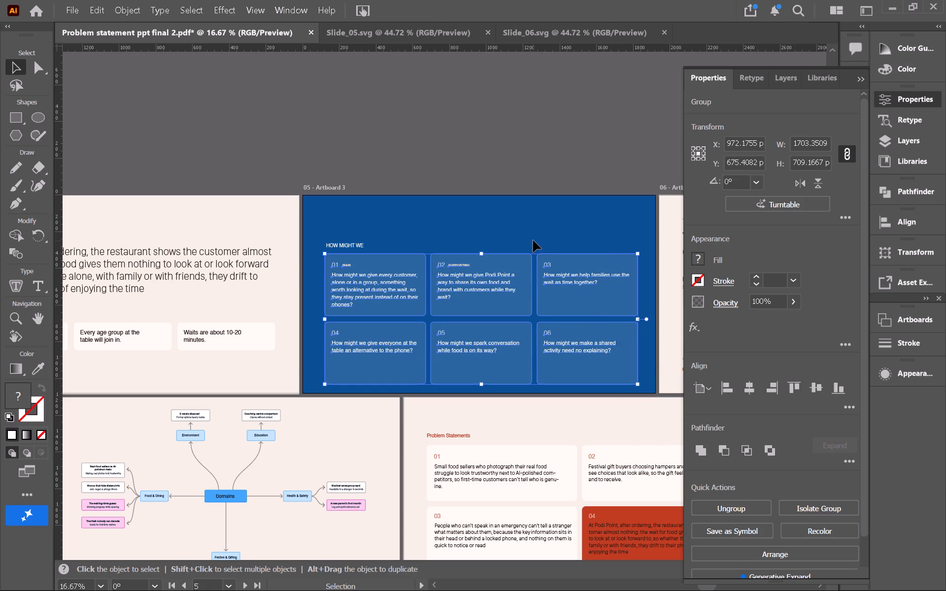
Nudge the HOW MIGHT WE heading up about 90 px to widen the gap above the cards.
left_click(533, 239)
left_click(350, 247)
key("Up")
key("Up")
key("Up")
key("Up")
key("Up")
key("Up")
key("Up")
key("Up")
key("Up")
key("Up")
key("Up")
key("Up")
key("Up")
key("Up")
key("Up")
key("Up")
key("Up")
key("Up")
key("Up")
key("Up")
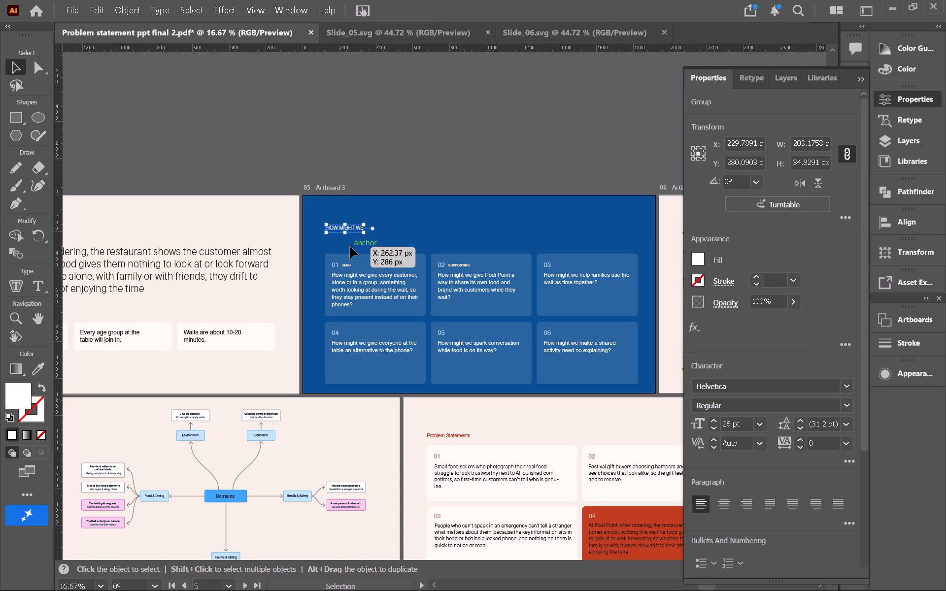
key("Down")
key("Down")
key("Down")
key("Down")
key("Down")
key("Down")
key("Down")
key("Down")
key("Down")
key("Down")
key("Down")
key("Down")
key("Down")
key("Down")
key("Down")
key("Down")
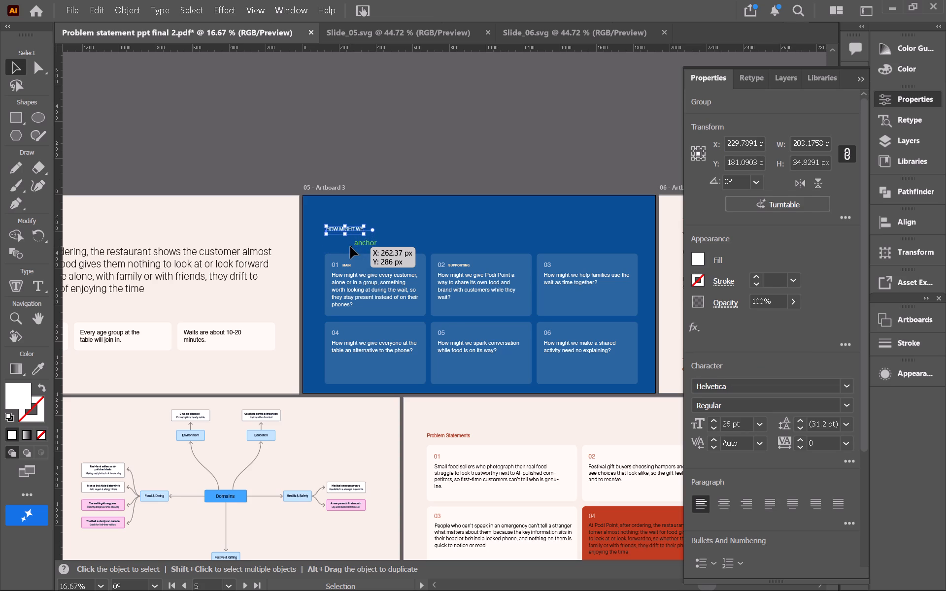
Nudge the six-card group up about 40 px toward the HOW MIGHT WE heading, centring it at about Y 635 px.
left_click(368, 263)
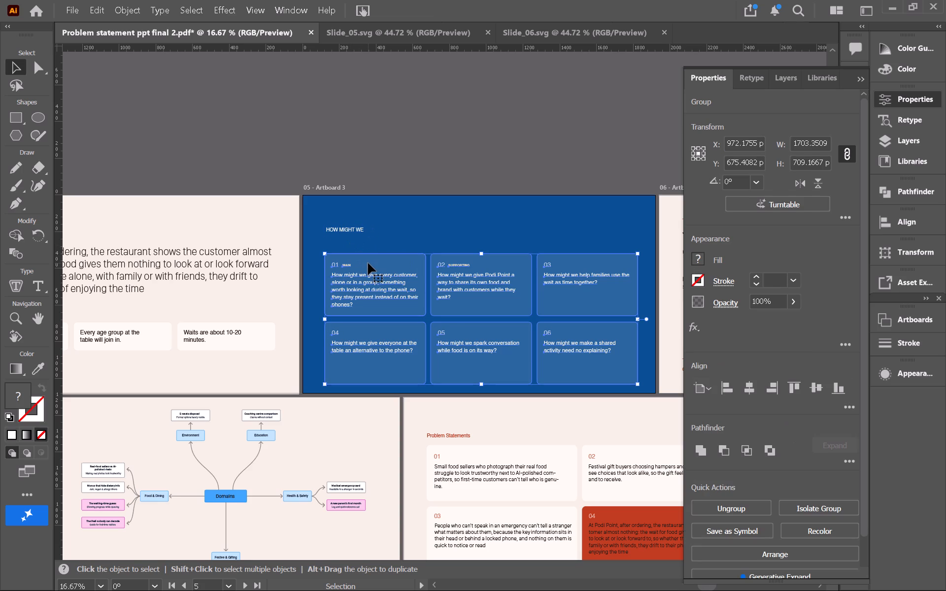
key("Up")
key("Up")
key("Up")
key("Up")
key("Up")
key("Up")
key("Up")
key("Up")
key("Up")
key("Up")
key("Up")
key("Up")
key("Up")
key("Up")
key("Up")
key("Up")
key("Up")
key("Up")
key("Up")
key("Up")
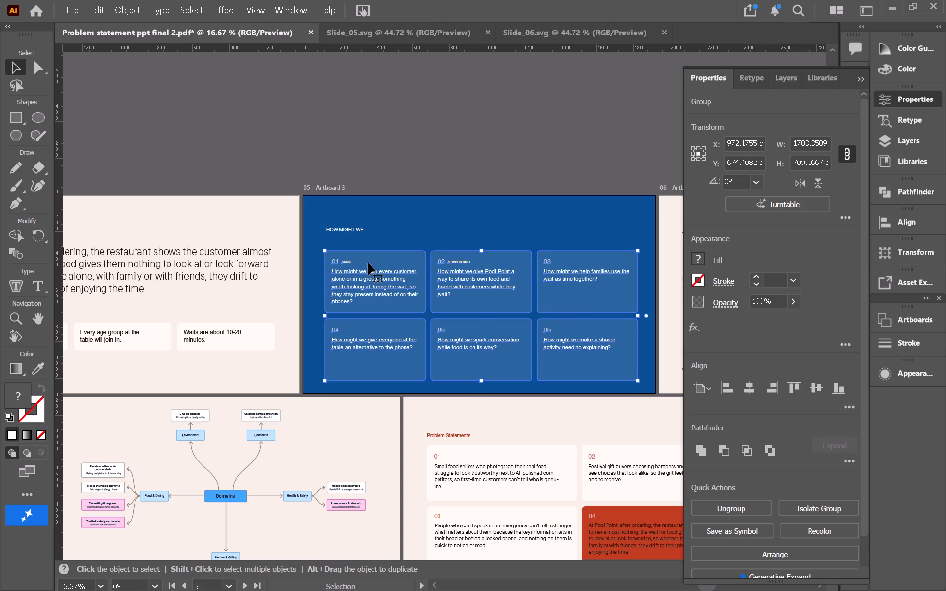
key("Up")
key("Up")
key("Up")
key("Up")
key("Up")
key("Up")
key("Up")
key("Up")
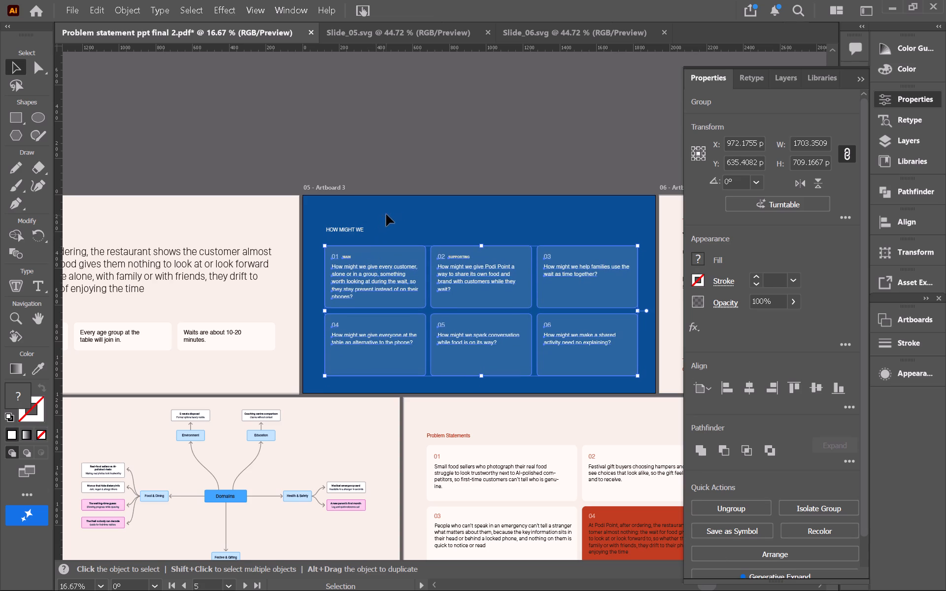
left_click(395, 208)
Examine the heading spacing and all six cards on the How Might We slide, plus the adjacent Artboard 4 slide.
key("ctrl+equal")
key("ctrl+equal")
key("ctrl+equal")
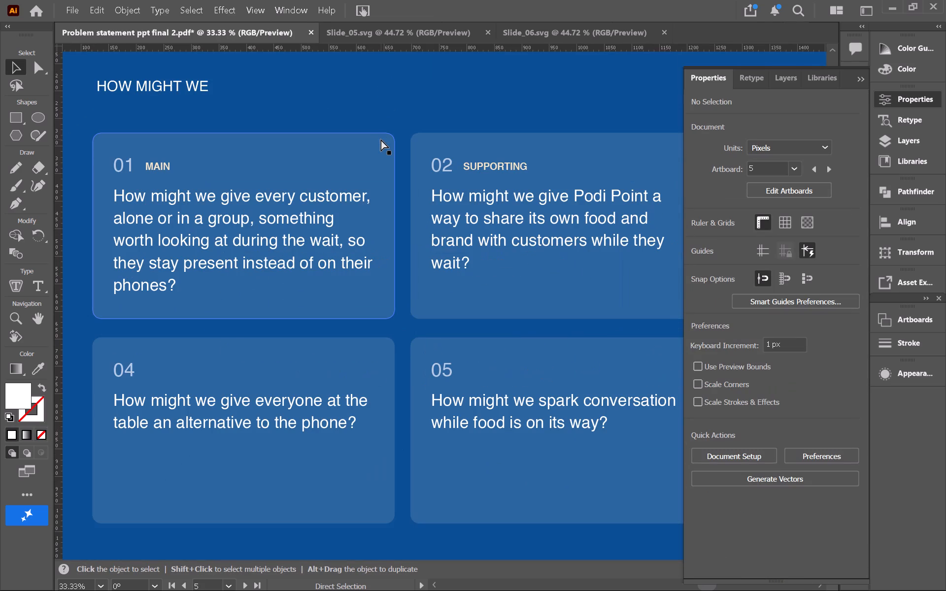
scroll(381, 139, "left", 6)
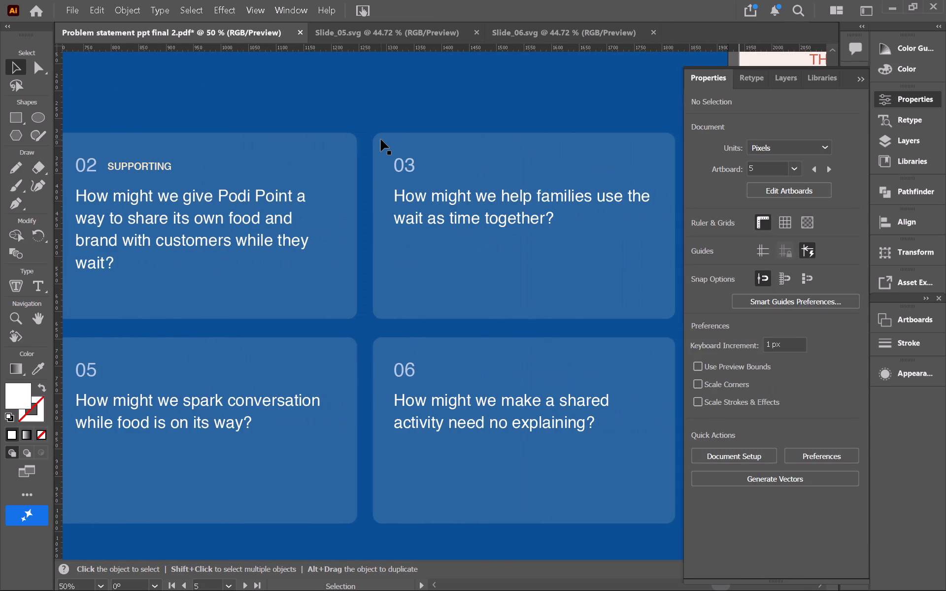
key("ctrl+minus")
key("ctrl+minus")
key("ctrl+equal")
key("ctrl+minus")
key("ctrl+minus")
key("ctrl+minus")
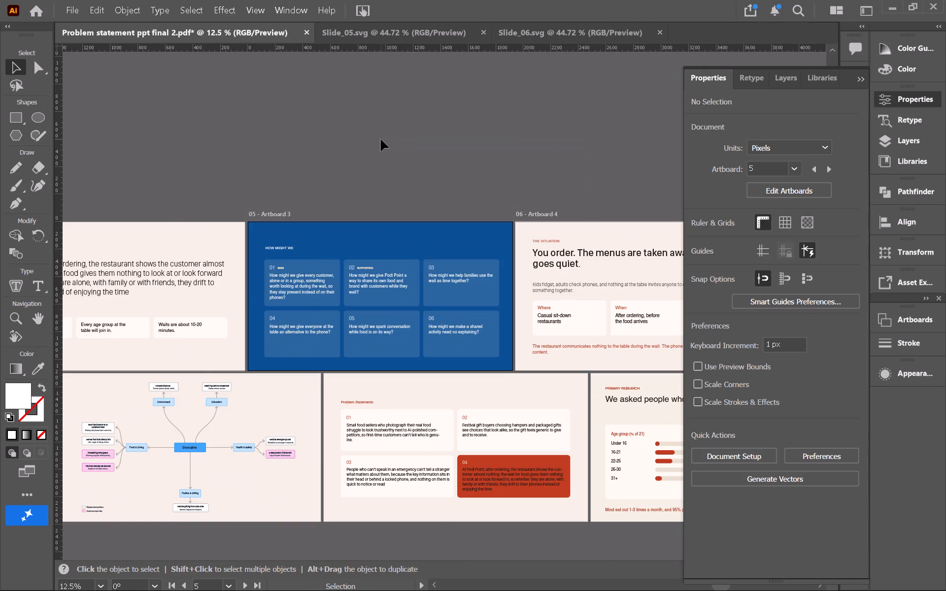
scroll(381, 139, "left", 5)
Check the reference files Slide_05.svg and Slide_06.svg and close both, keeping the problem statement presentation open.
left_click(432, 34)
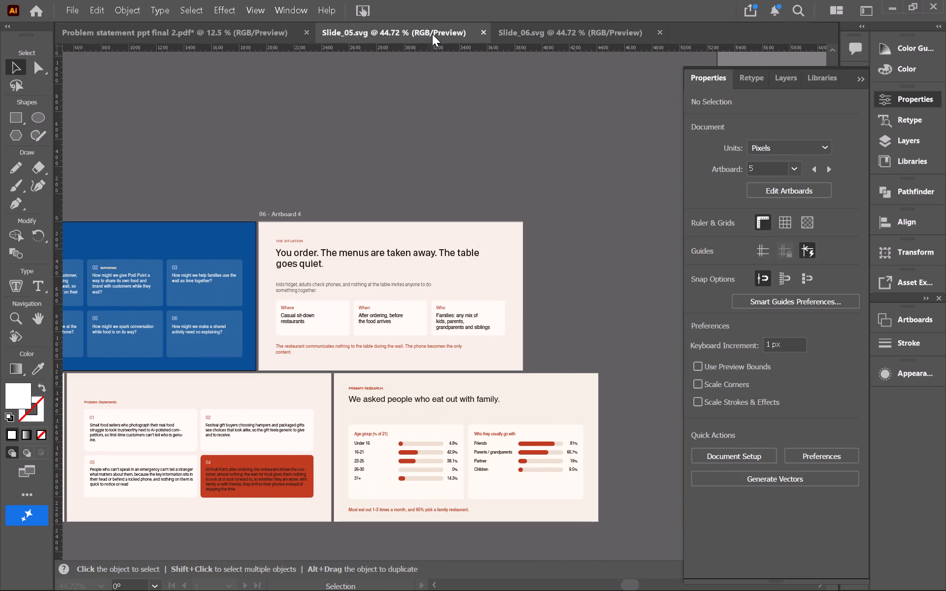
left_click(479, 33)
left_click(420, 33)
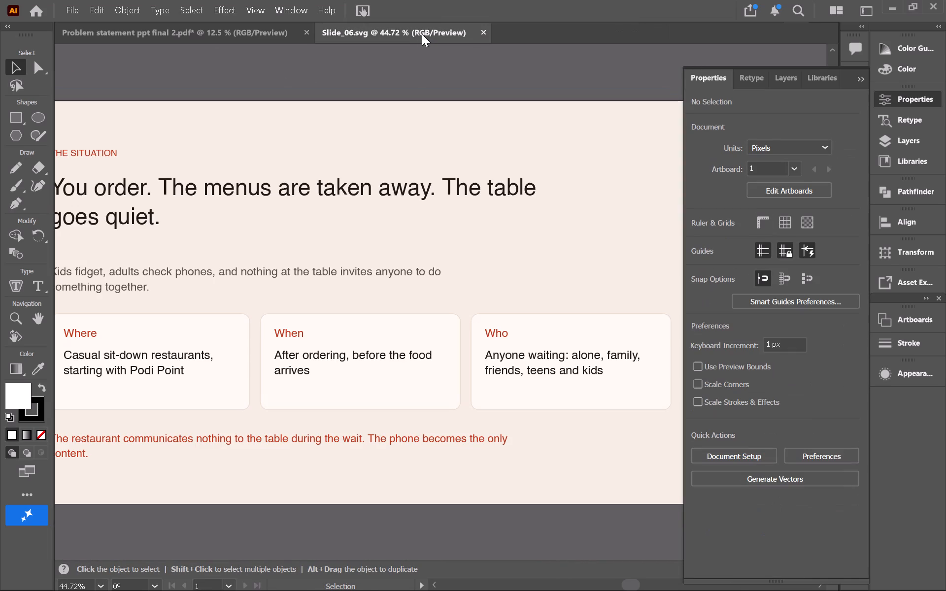
key("ctrl+minus")
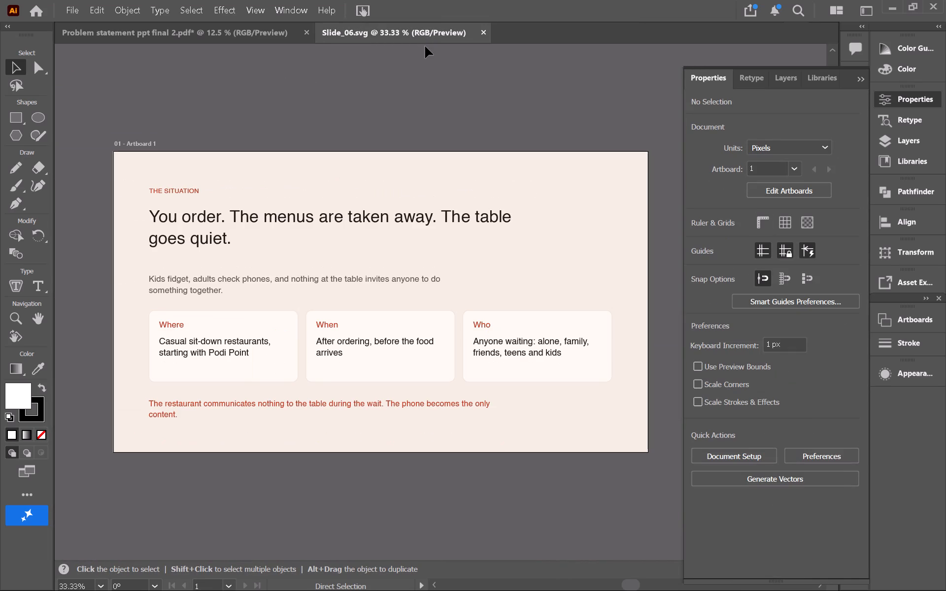
left_click(483, 31)
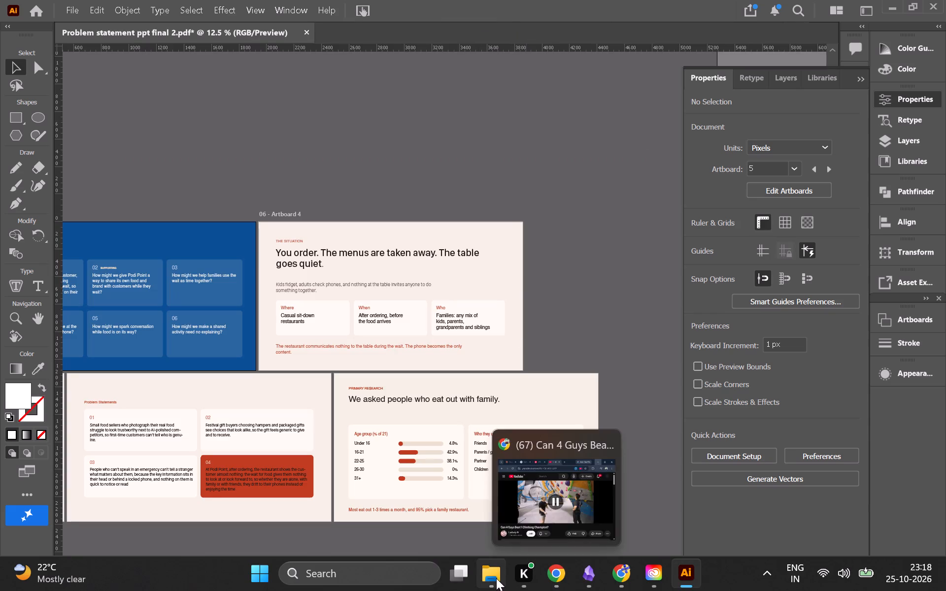
Open Slide_09, Slide_10, Slide_11 and Slide_12 from the Podi_Point_Slides_SVG folder as separate Illustrator documents.
left_click(496, 578)
scroll(228, 275, "down", 4)
scroll(226, 268, "up", 2)
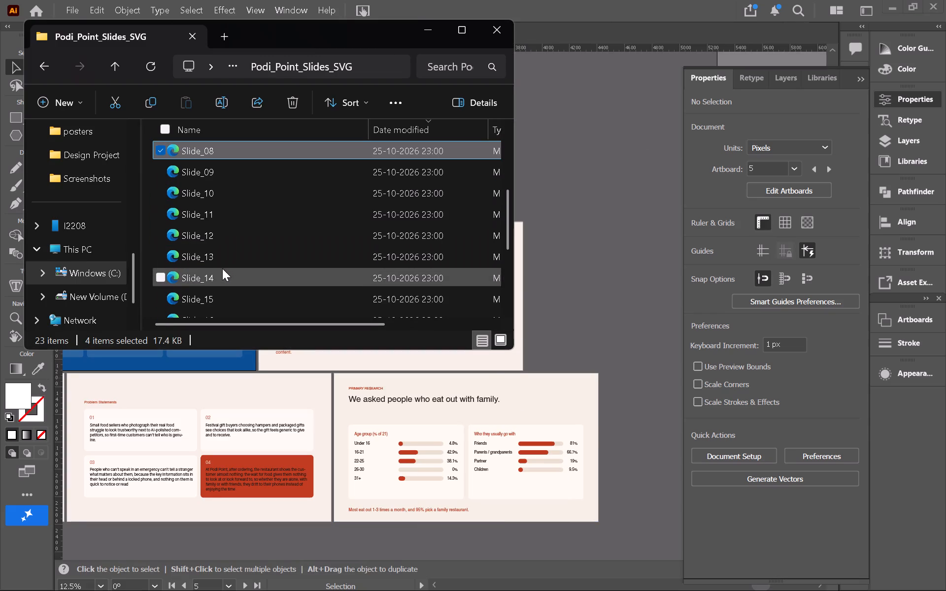
left_click_drag(144, 165, 222, 236)
left_click_drag(223, 235, 421, 280)
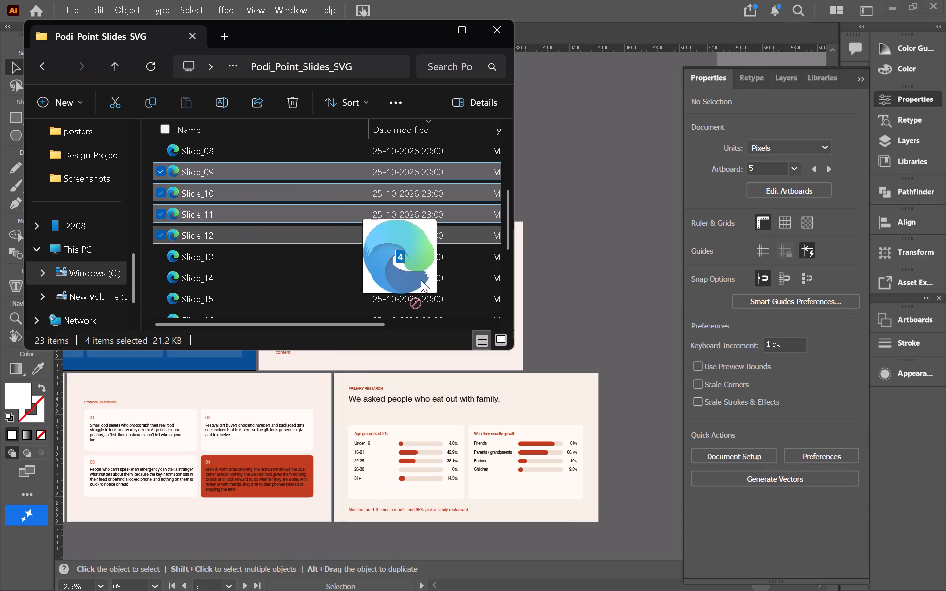
left_click_drag(421, 280, 595, 236)
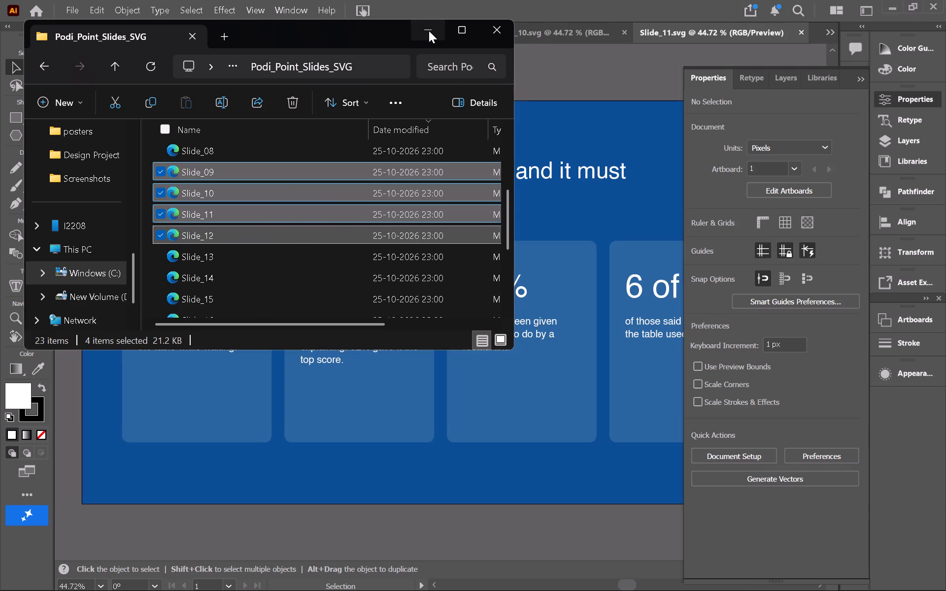
left_click(429, 31)
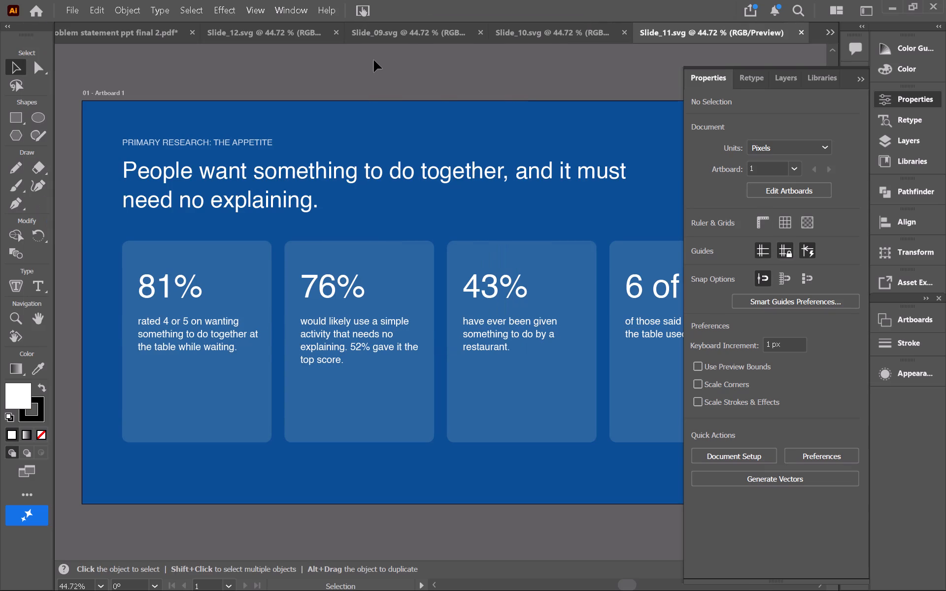
Review the primary research slides Slide_11, Slide_10, Slide_09 and Slide_12, closing each one without using it.
key("ctrl+minus")
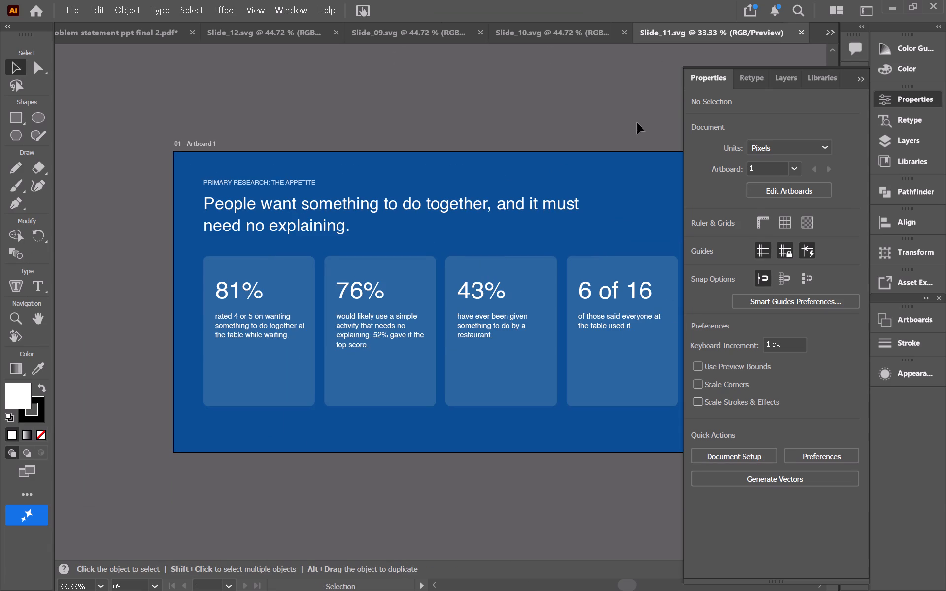
scroll(634, 127, "down", 1)
scroll(630, 119, "left", 1)
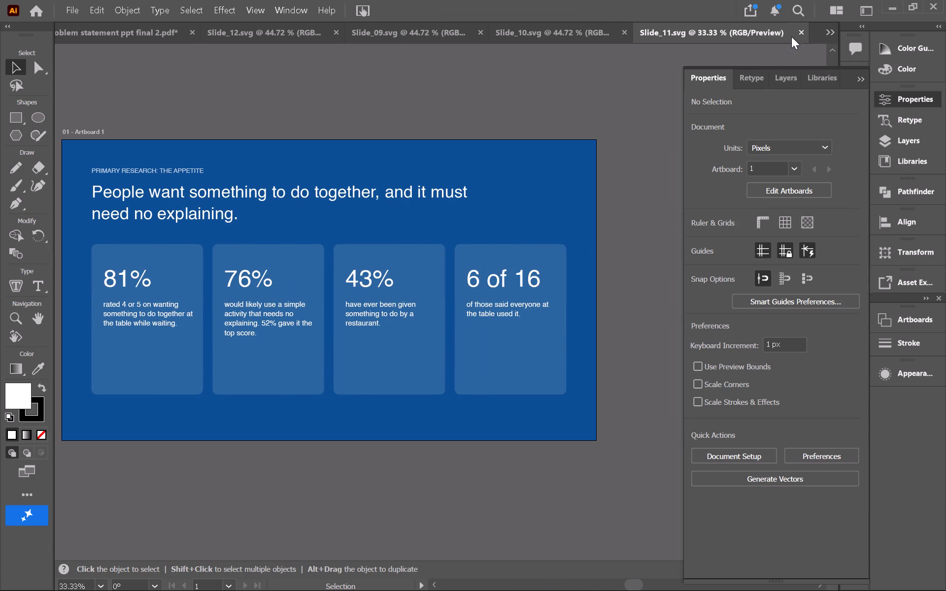
left_click(800, 32)
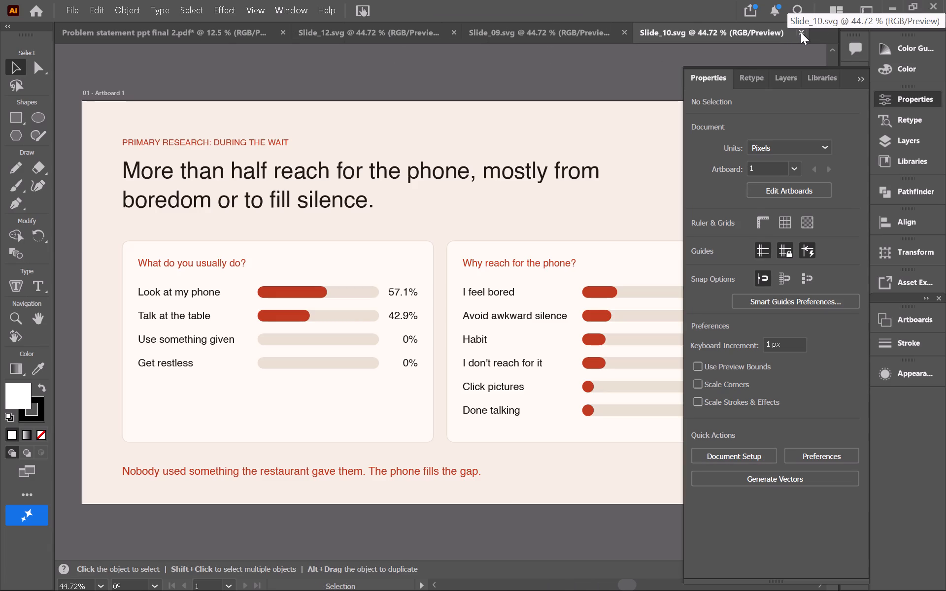
left_click(801, 32)
left_click(801, 32)
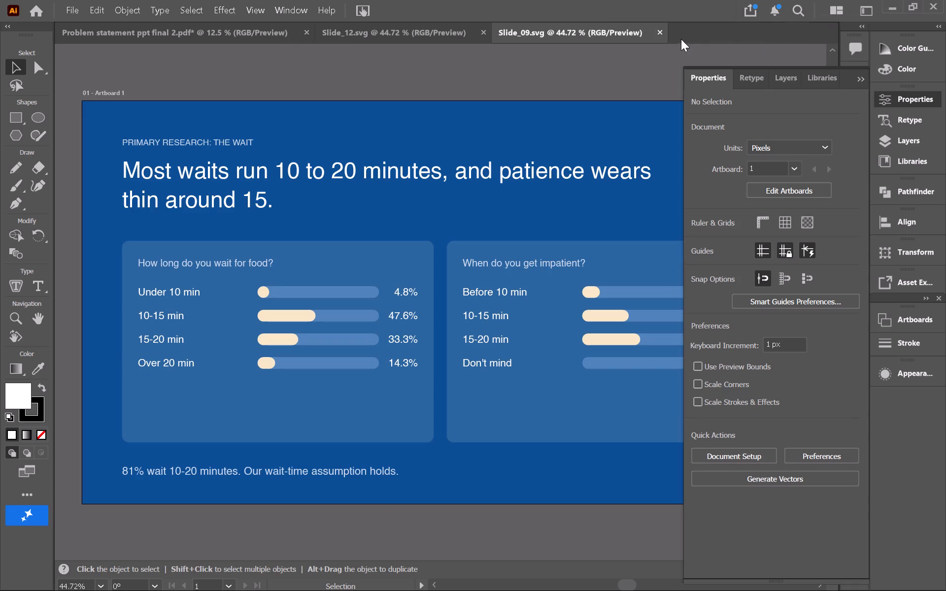
left_click(660, 34)
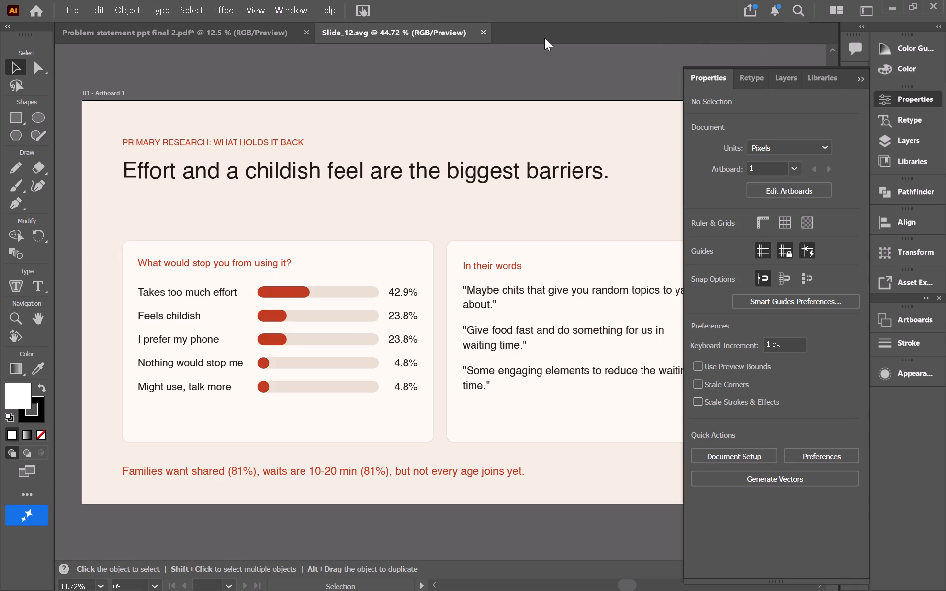
left_click(483, 33)
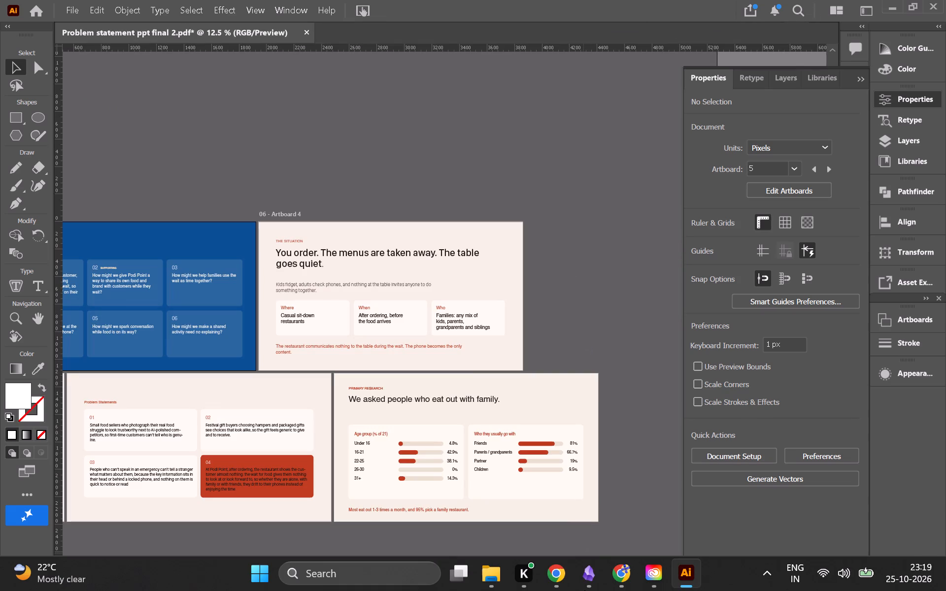
Open Slide_13, Slide_14, Slide_15 and Slide_16 from the Podi_Point_Slides_SVG folder as separate Illustrator documents.
left_click(552, 587)
left_click(552, 587)
left_click(501, 577)
scroll(138, 239, "down", 1)
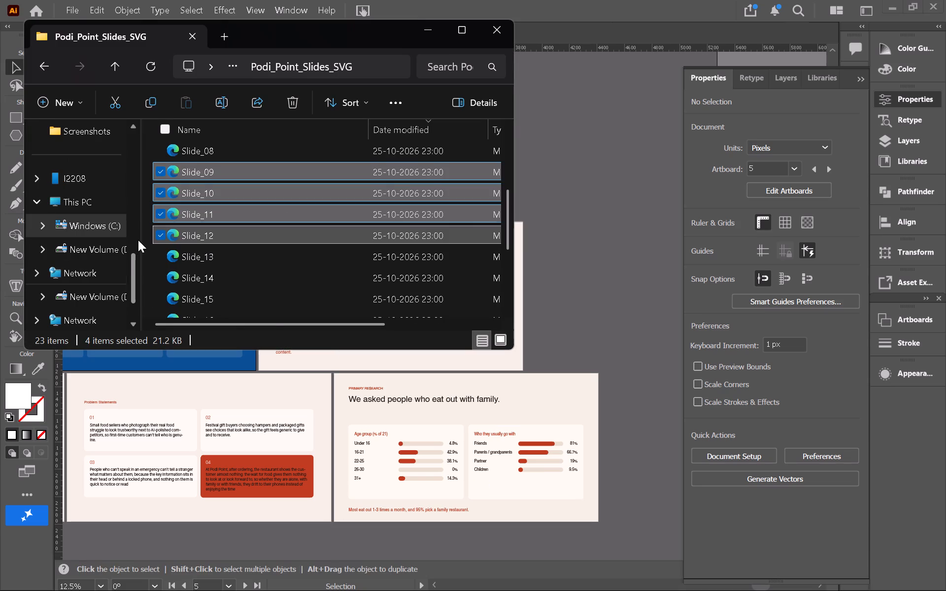
scroll(159, 241, "down", 1)
left_click_drag(150, 179, 181, 226)
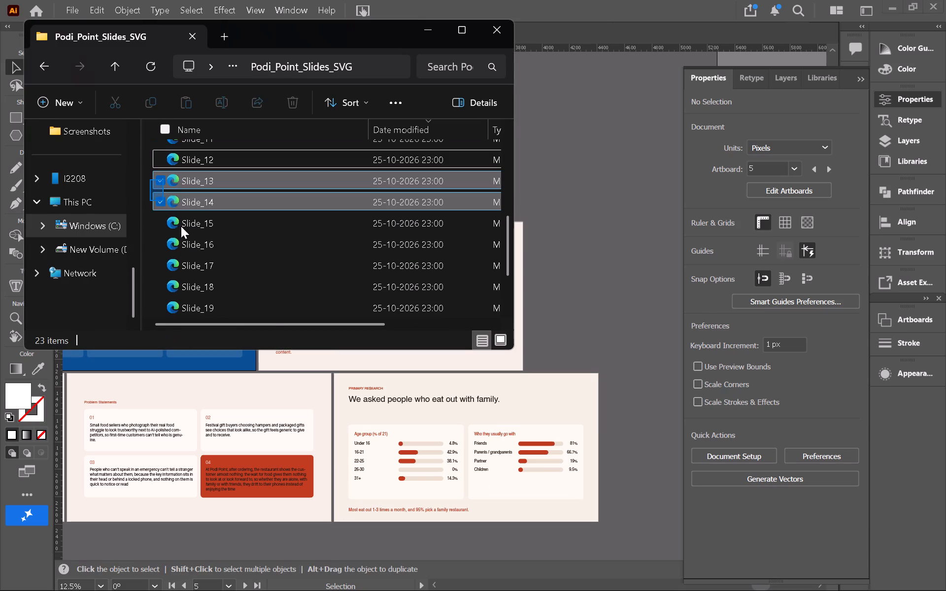
left_click_drag(181, 226, 193, 251)
left_click_drag(218, 184, 516, 273)
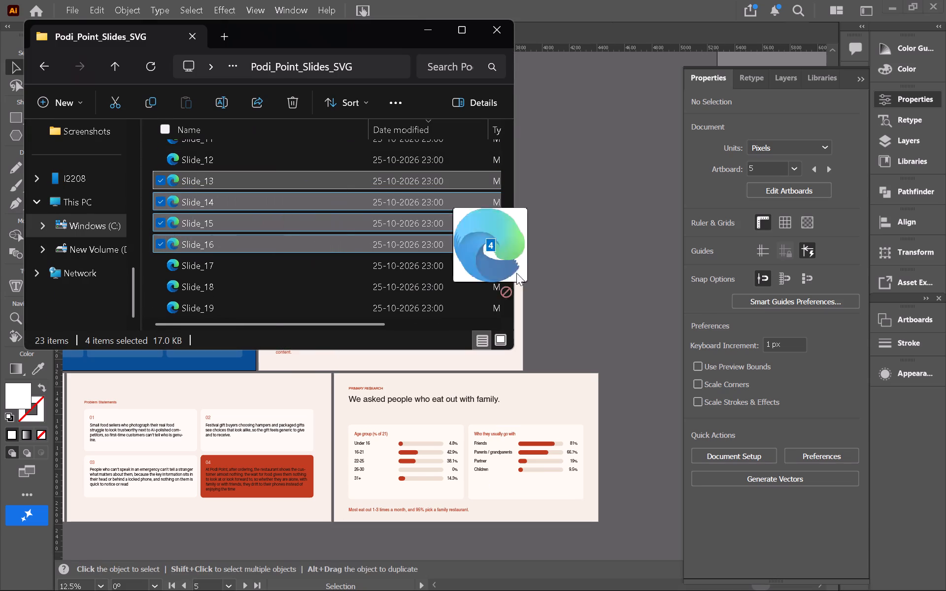
left_click_drag(516, 273, 574, 251)
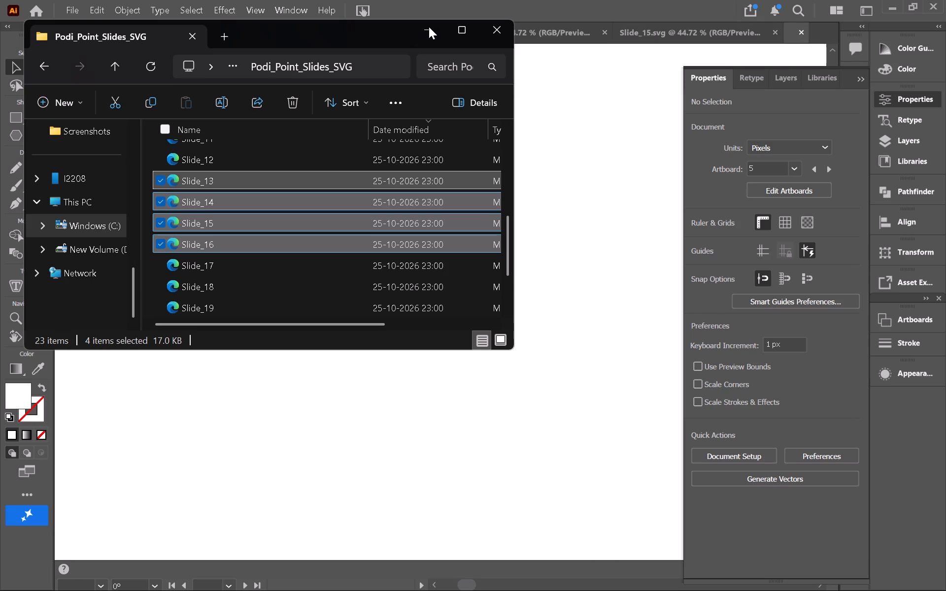
left_click(429, 28)
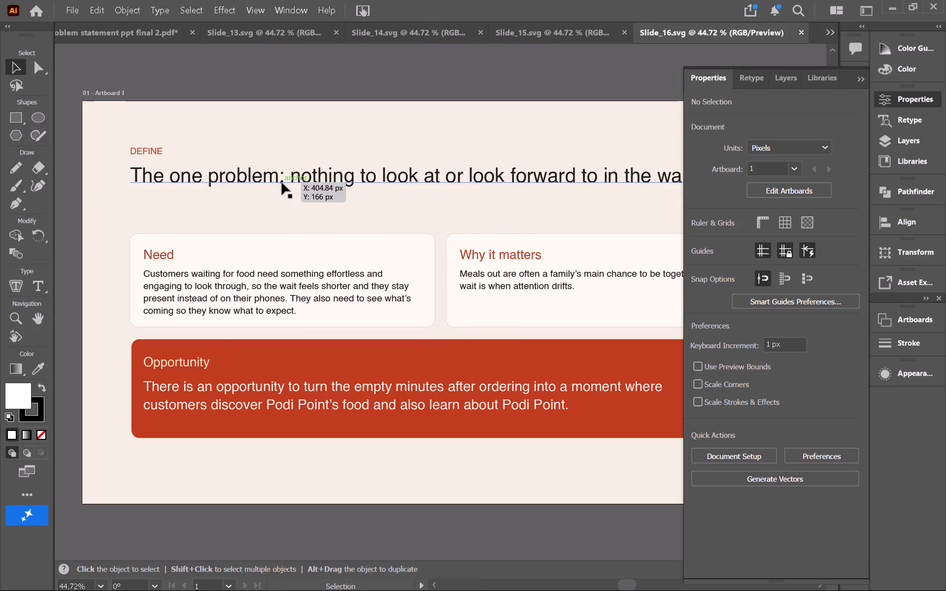
Check Slide_16, Slide_13 and Slide_14, closing Slide_13.svg and Slide_14.svg and keeping Slide_16.svg open.
key("ctrl+minus")
left_click(265, 36)
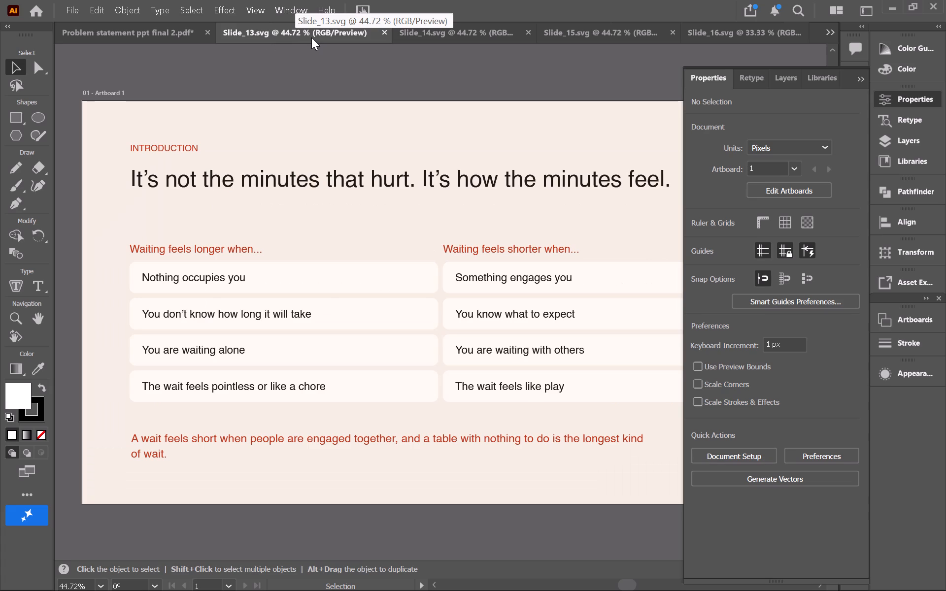
left_click(386, 33)
left_click(386, 33)
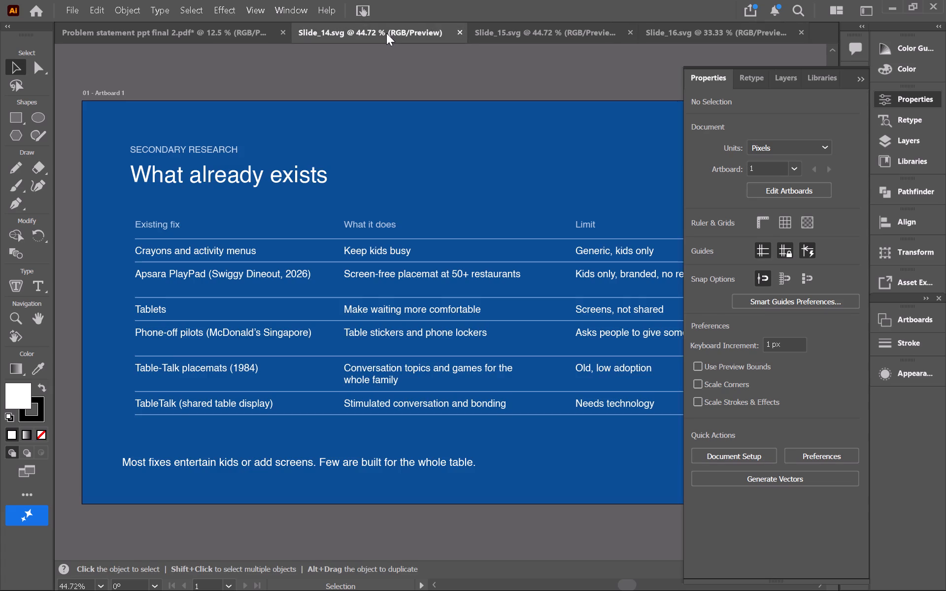
left_click(461, 33)
Review the Gap and Key Insights slide with its six numbered cards in Slide_15.svg.
left_click(417, 42)
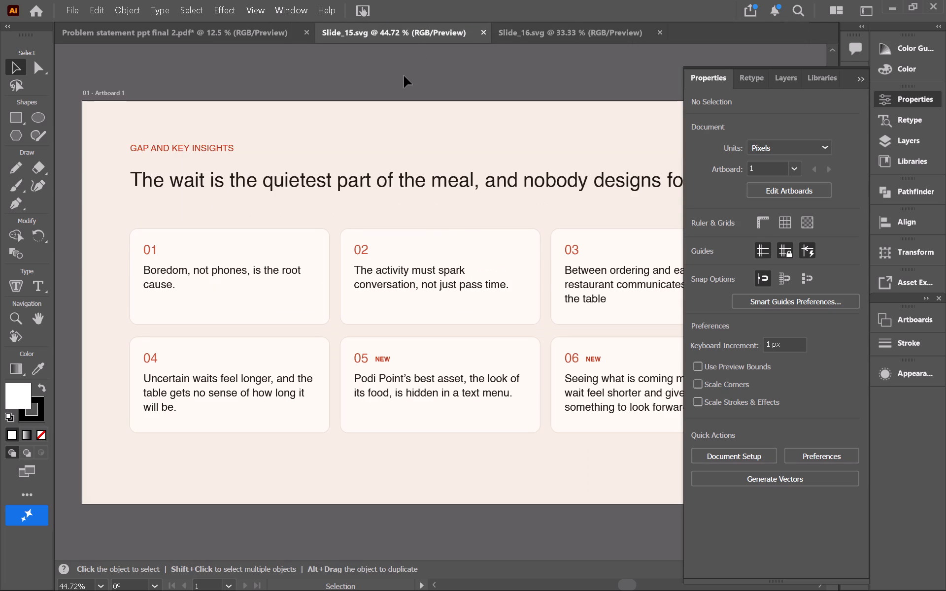
scroll(399, 85, "left", 2)
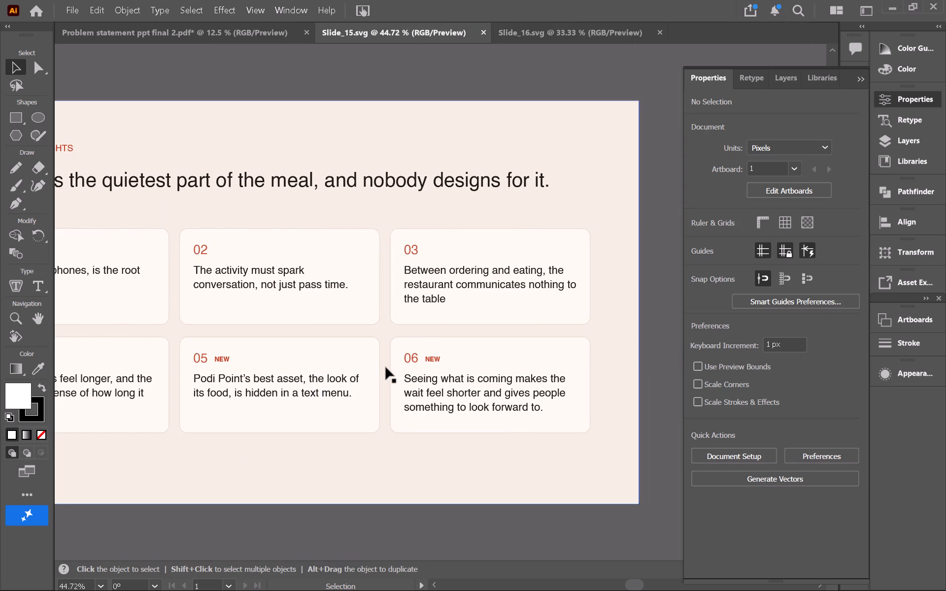
key("ctrl+minus")
scroll(398, 364, "right", 1)
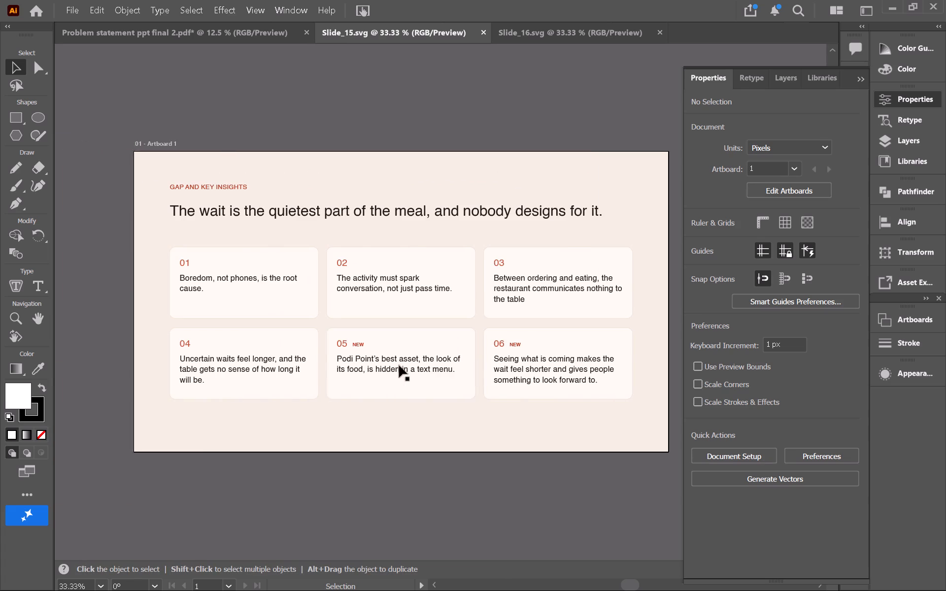
scroll(399, 365, "right", 1)
scroll(388, 344, "left", 1)
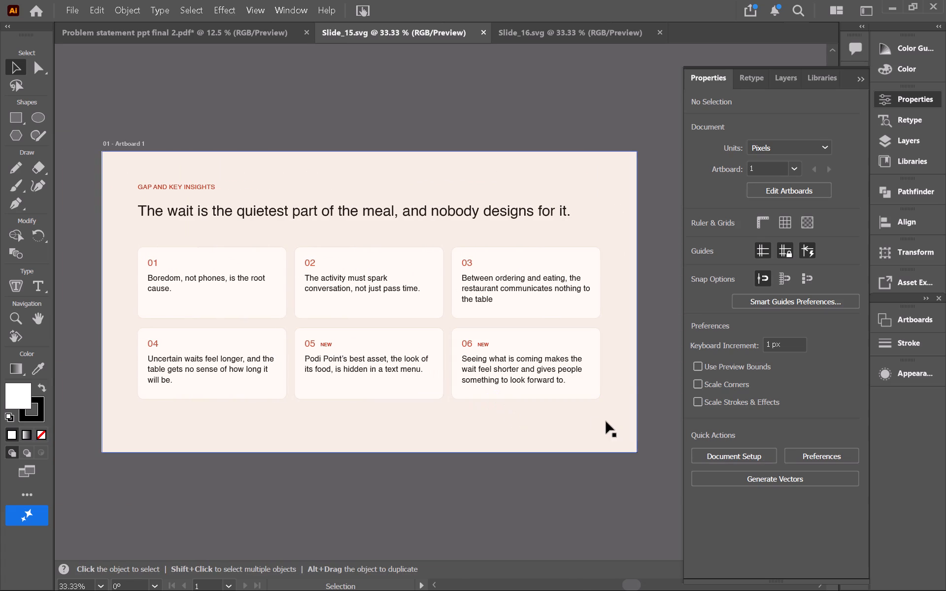
Lock the background of the Gap and Key Insights slide in Slide_15.svg.
left_click_drag(606, 422, 589, 414)
key("ctrl+z")
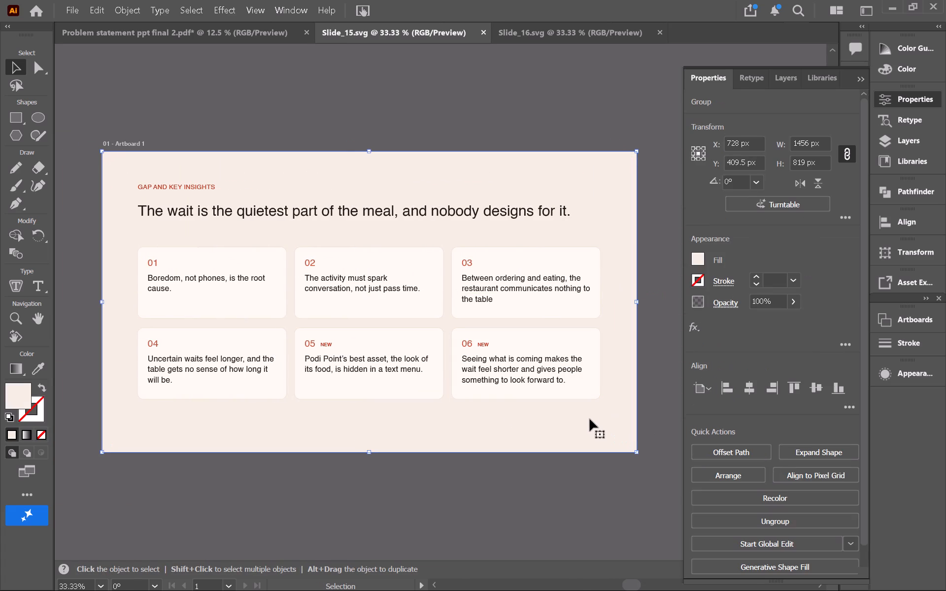
double_click(592, 419)
left_click(788, 88)
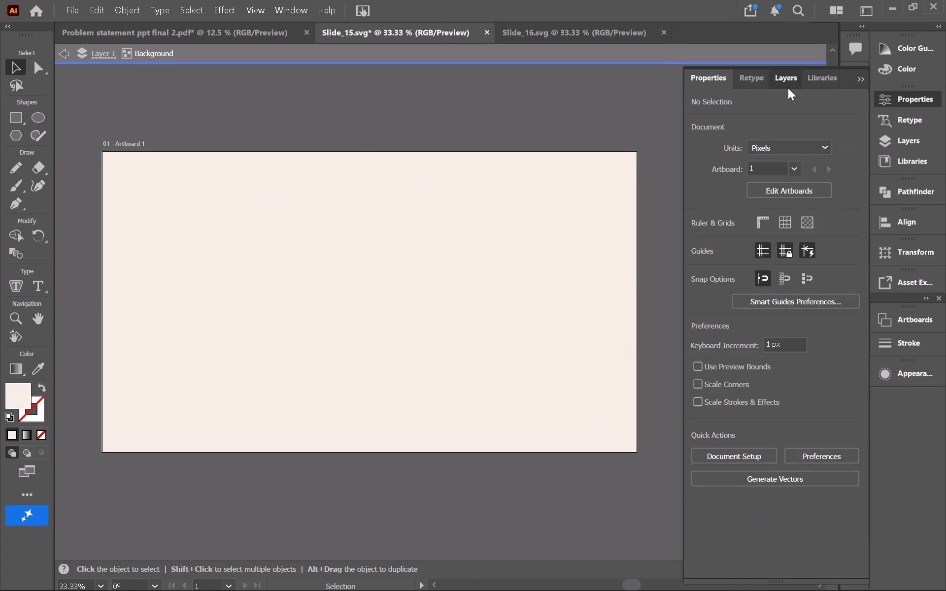
left_click(712, 142)
double_click(498, 127)
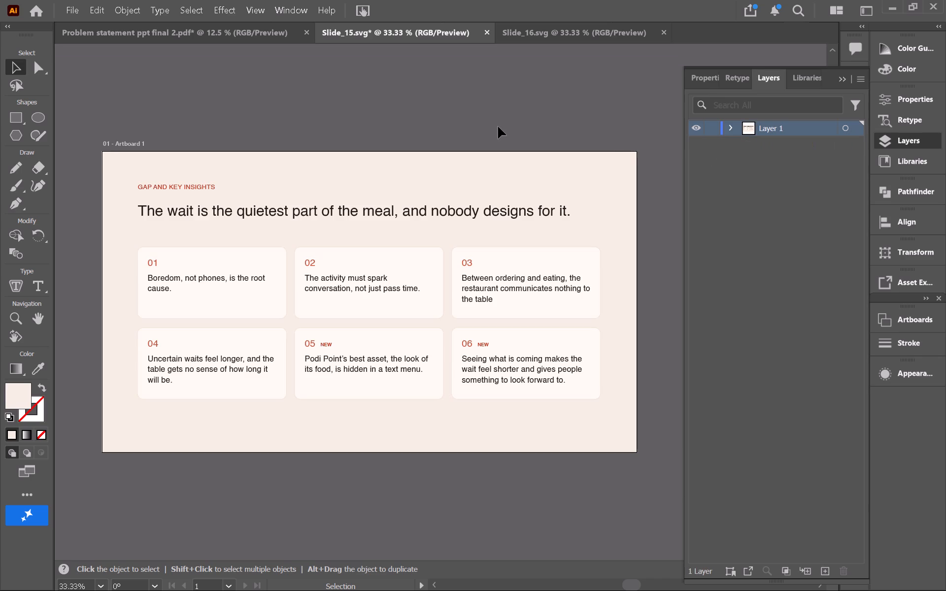
Delete the "The wait is the quietest part of the meal" headline and the Gap and Key Insights label from Slide_15.svg's content.
left_click_drag(584, 418, 155, 263)
left_click_drag(155, 263, 137, 257)
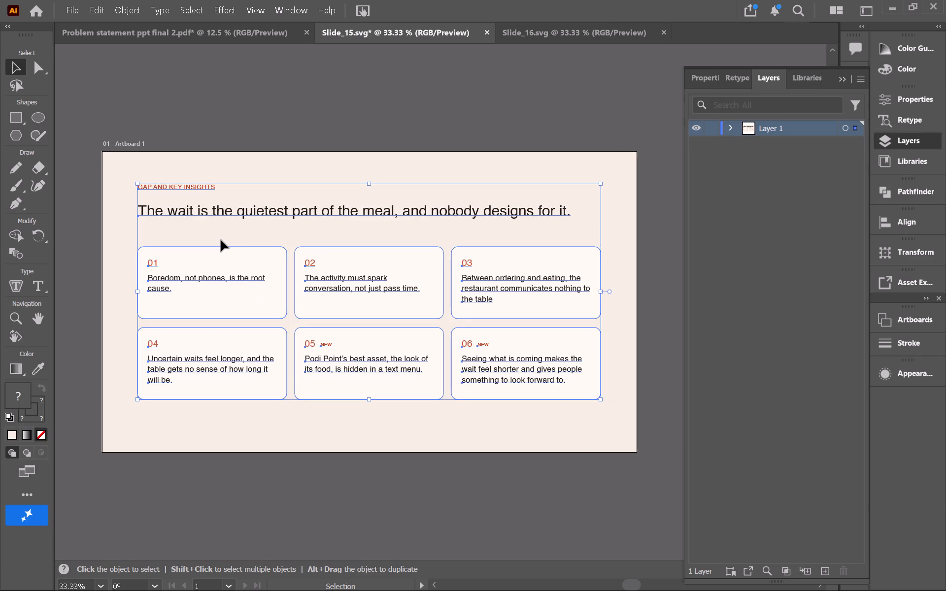
left_click(222, 239)
left_click(110, 254)
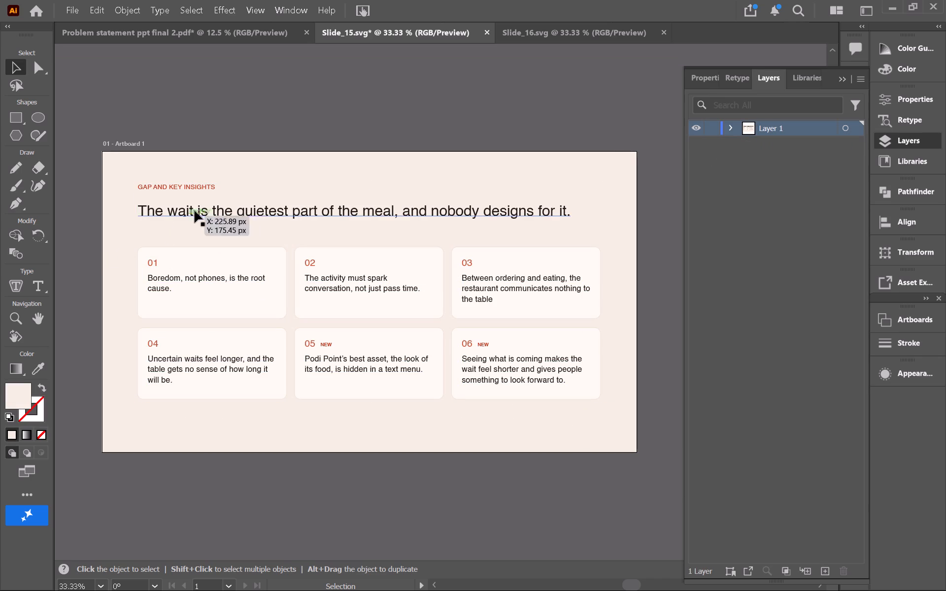
left_click(198, 210)
double_click(198, 210)
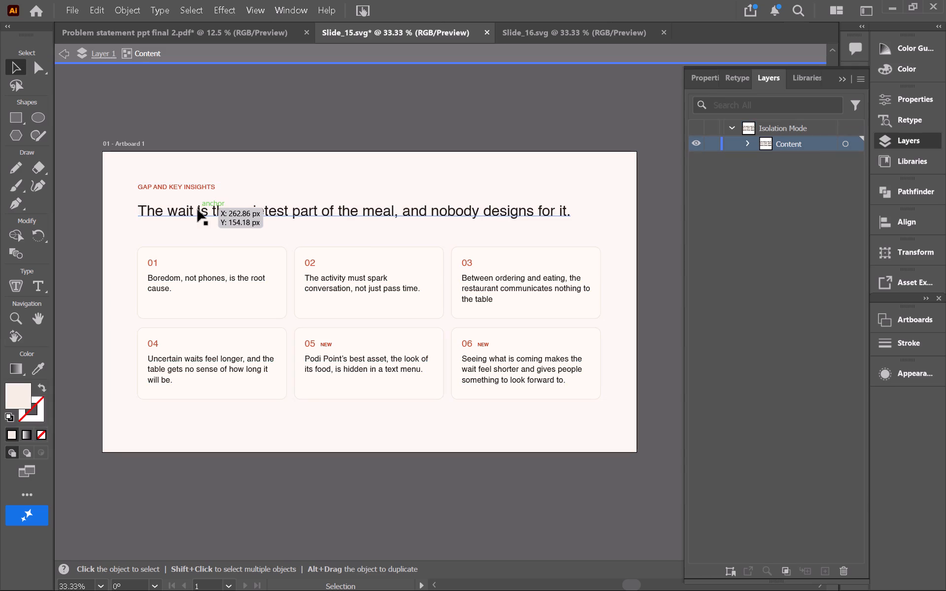
key("BackSpace")
key("BackSpace")
left_click(201, 215)
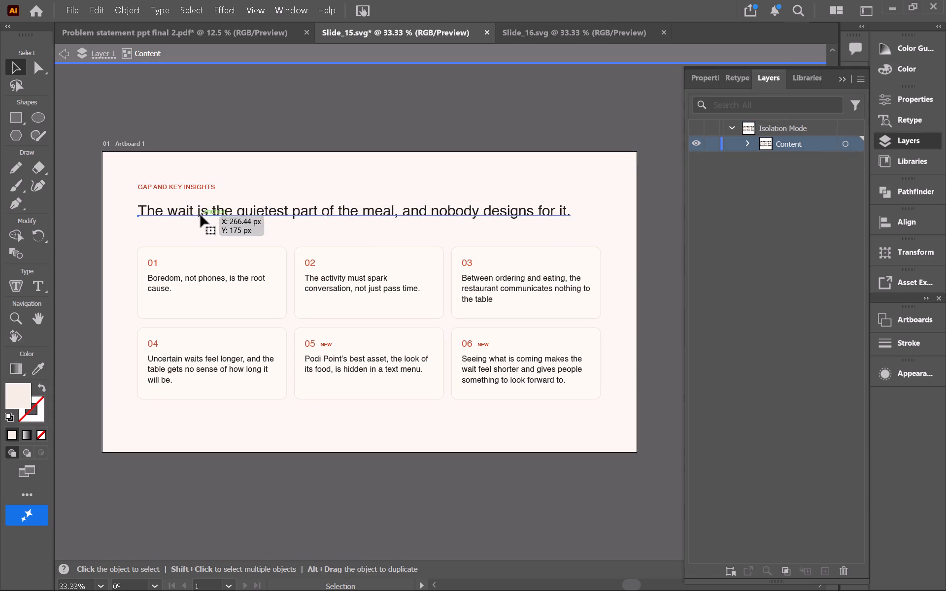
key("BackSpace")
left_click(202, 186)
key("BackSpace")
double_click(287, 194)
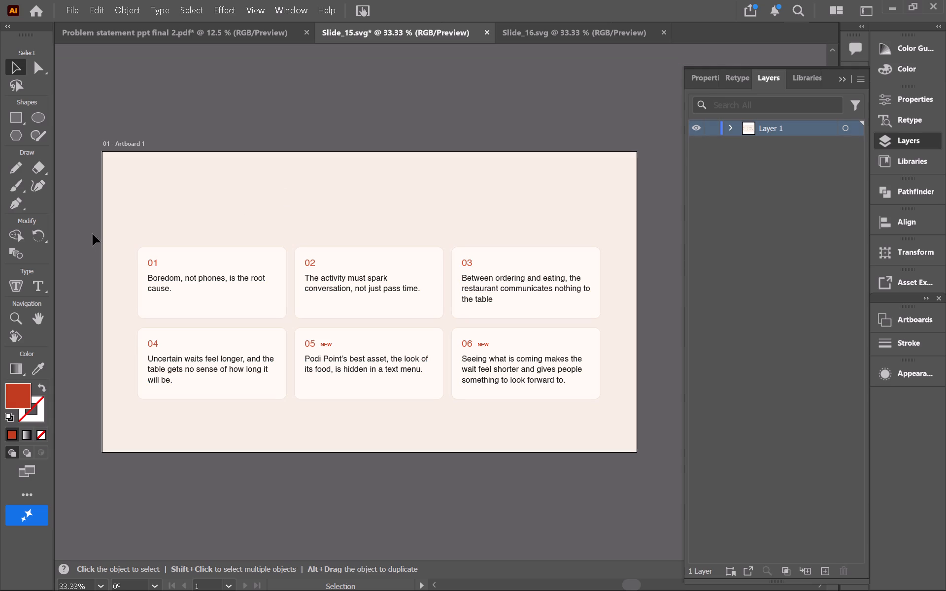
Copy the six numbered cards from Slide_15.svg and paste them into Problem statement ppt final 2.pdf near Artboard 8.
left_click_drag(88, 235, 596, 433)
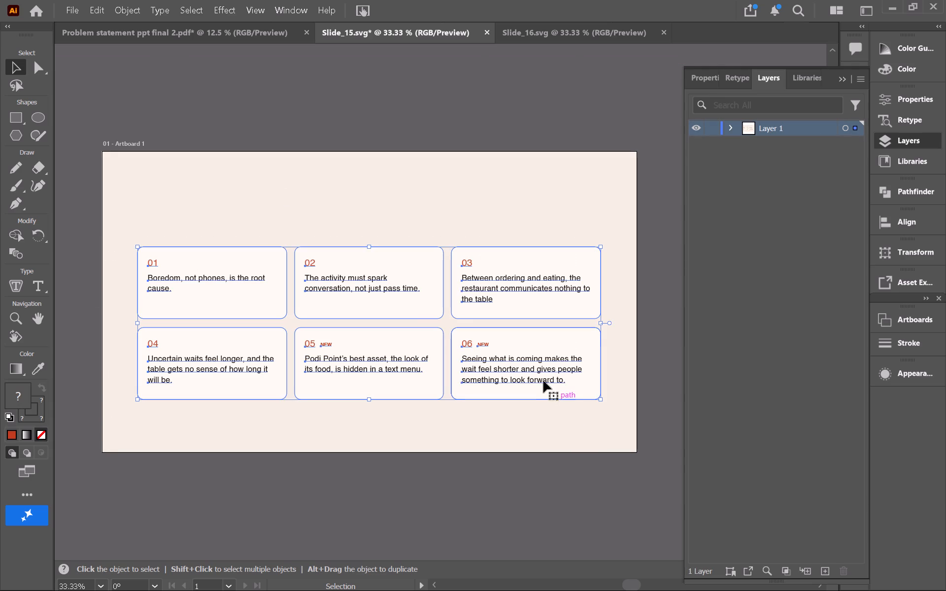
key("ctrl+c")
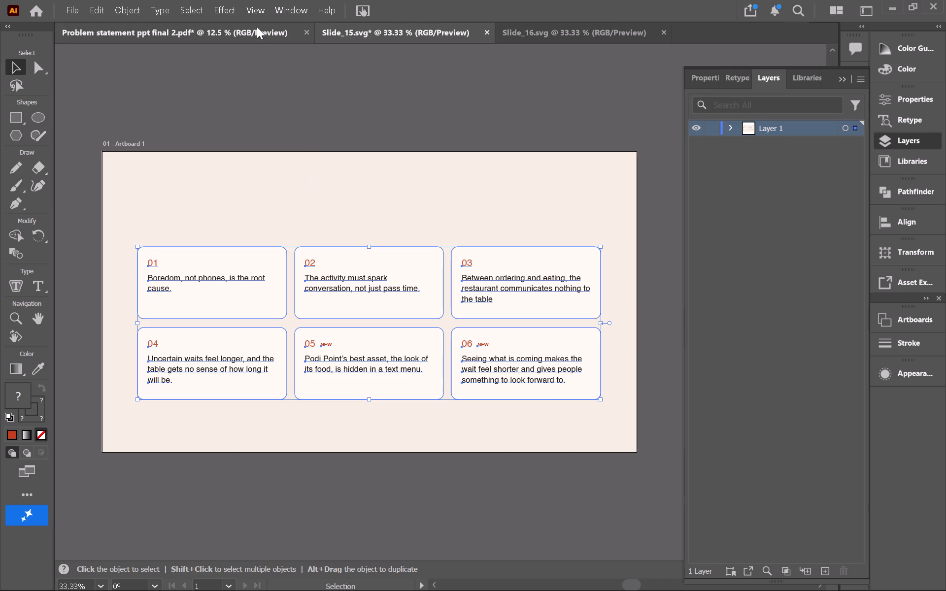
left_click(257, 27)
scroll(240, 215, "right", 12)
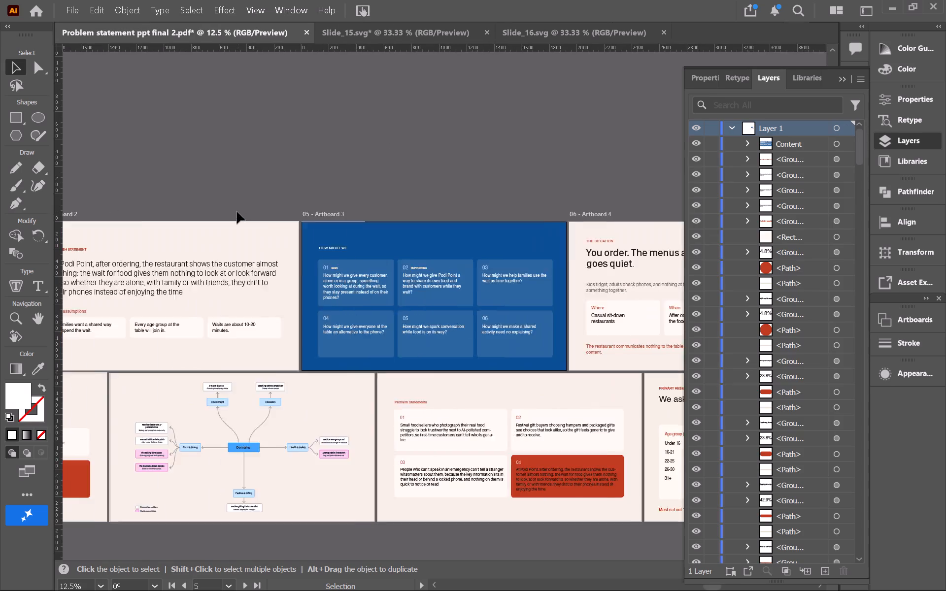
scroll(181, 327, "right", 2)
scroll(178, 329, "down", 1)
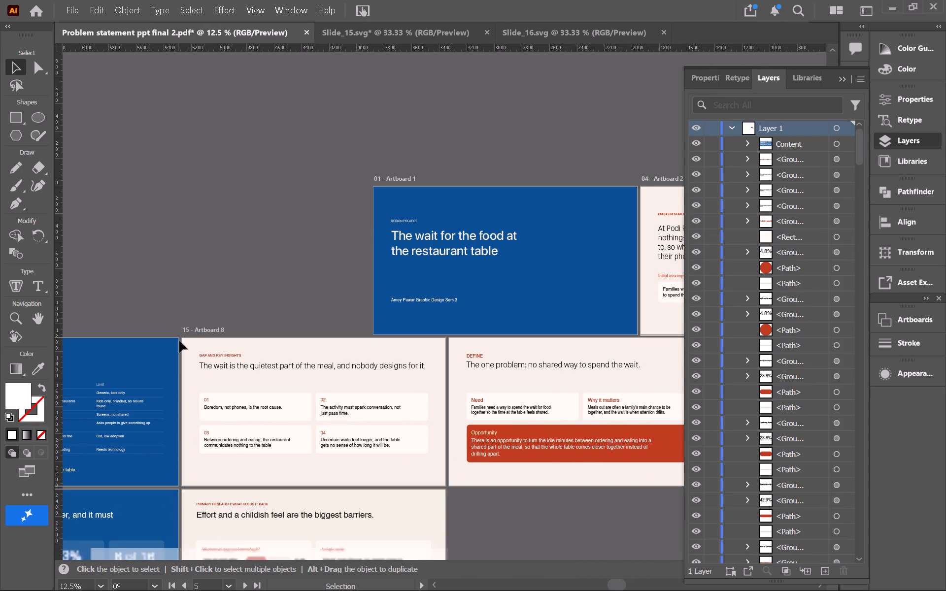
scroll(179, 341, "down", 1)
key("ctrl+equal")
scroll(180, 345, "down", 9)
key("ctrl+v")
left_click(287, 323)
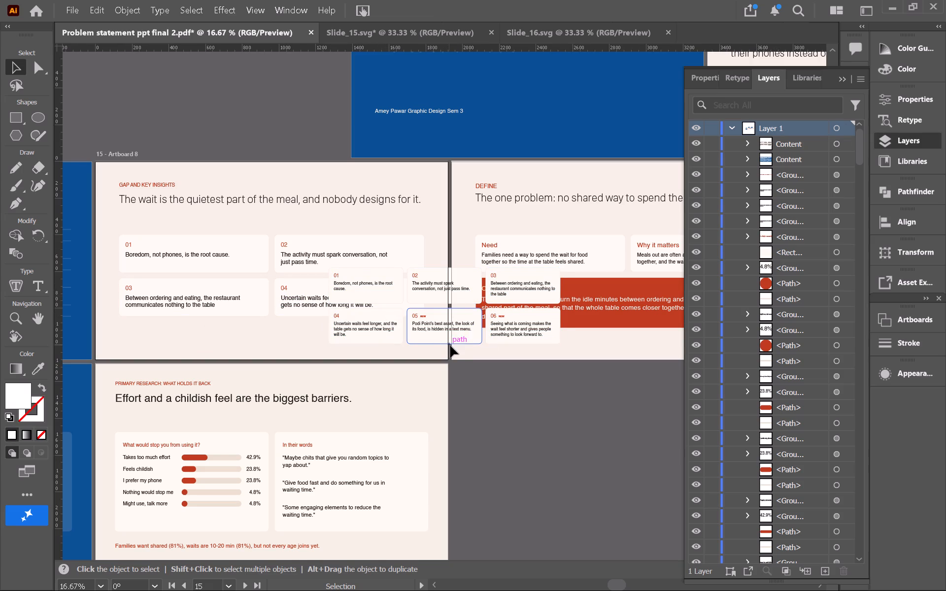
key("ctrl+z")
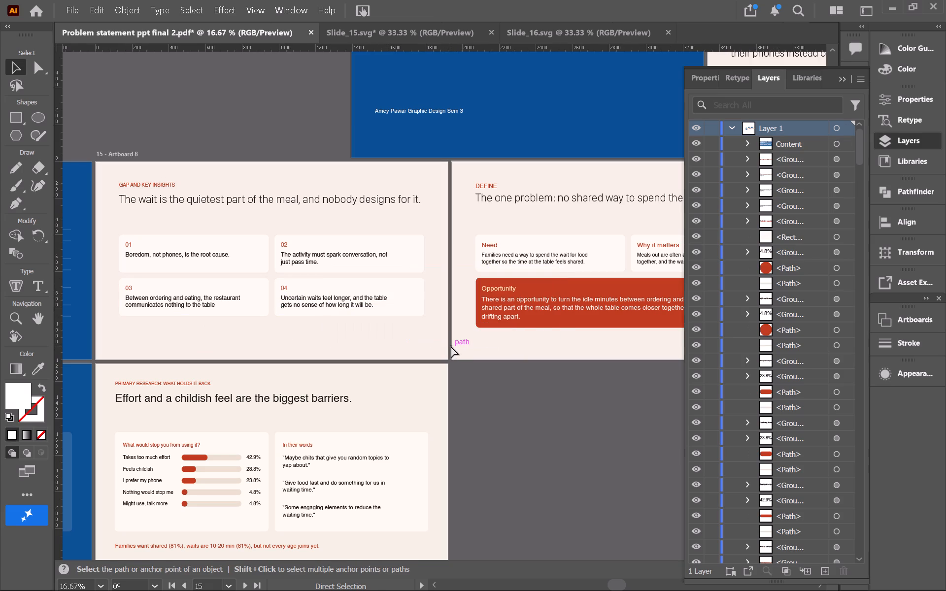
key("ctrl+shift+z")
Move the pasted cards off the Gap and Key Insights slide to the empty canvas beneath the Define slide.
right_click(453, 329)
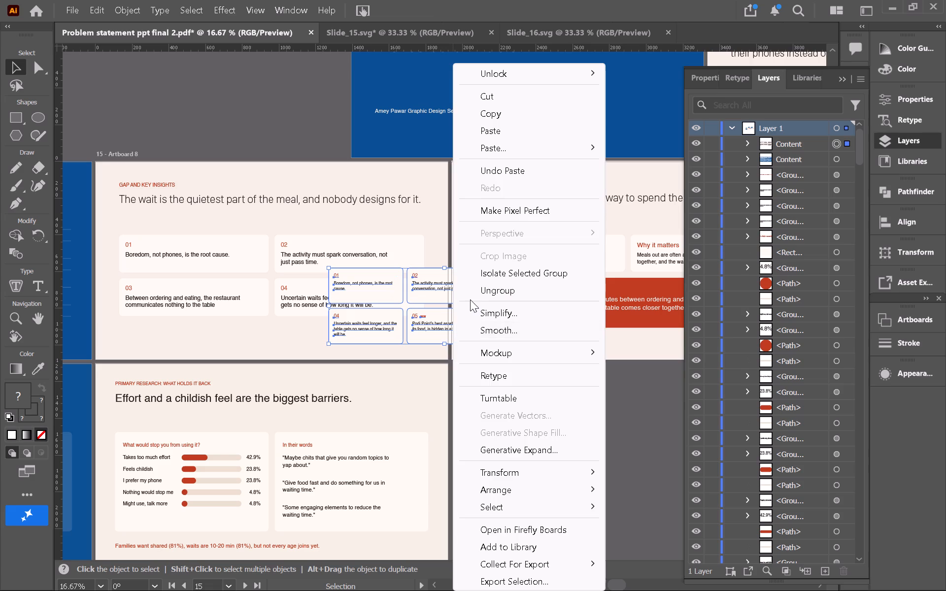
left_click_drag(439, 314, 561, 455)
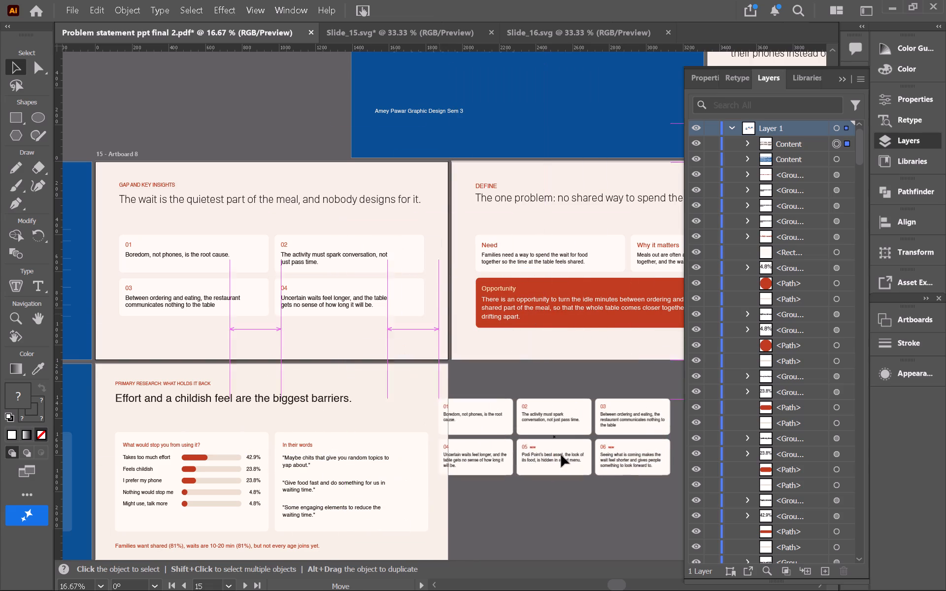
left_click_drag(561, 455, 548, 429)
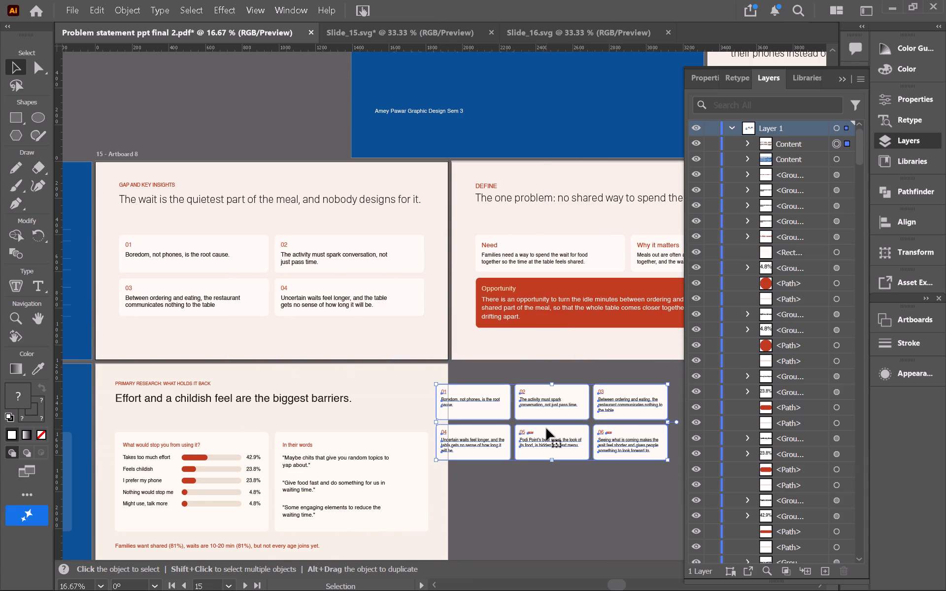
Delete the four old numbered cards from the Gap and Key Insights slide on Artboard 8.
double_click(392, 323)
left_click_drag(378, 325, 236, 277)
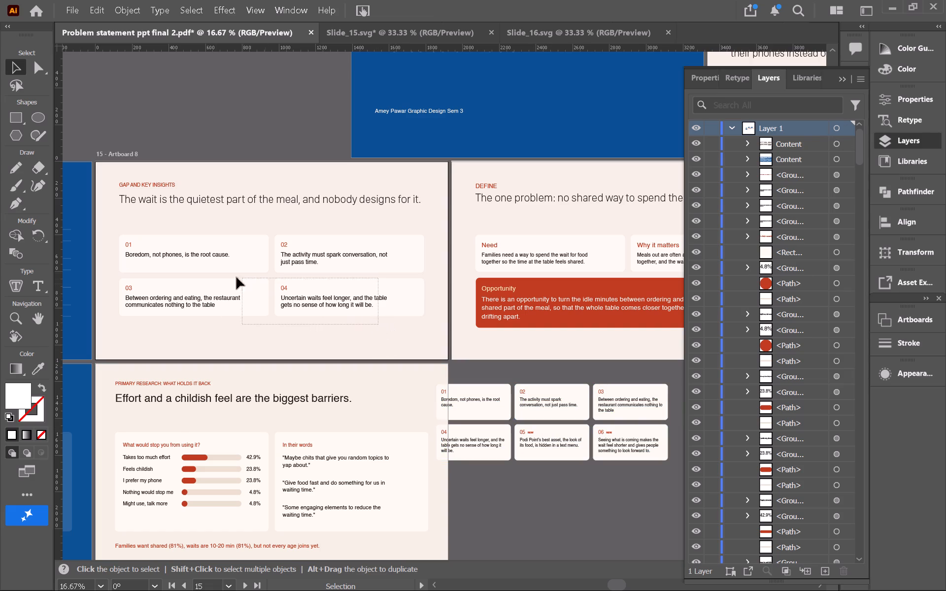
left_click_drag(236, 277, 107, 235)
key("BackSpace")
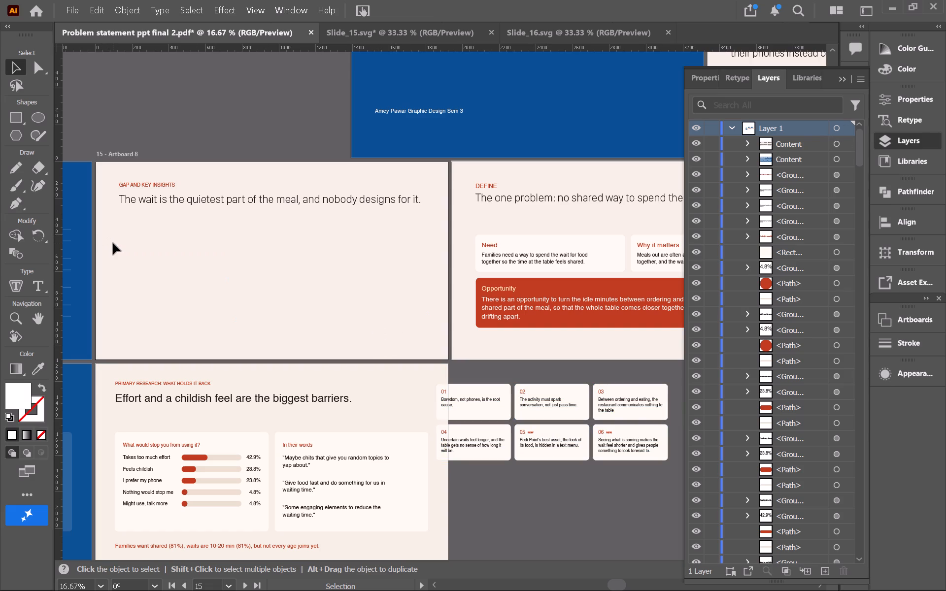
Lock the background of the "Effort and a childish feel are the biggest barriers" slide.
left_click_drag(651, 495, 445, 390)
left_click_drag(445, 390, 443, 387)
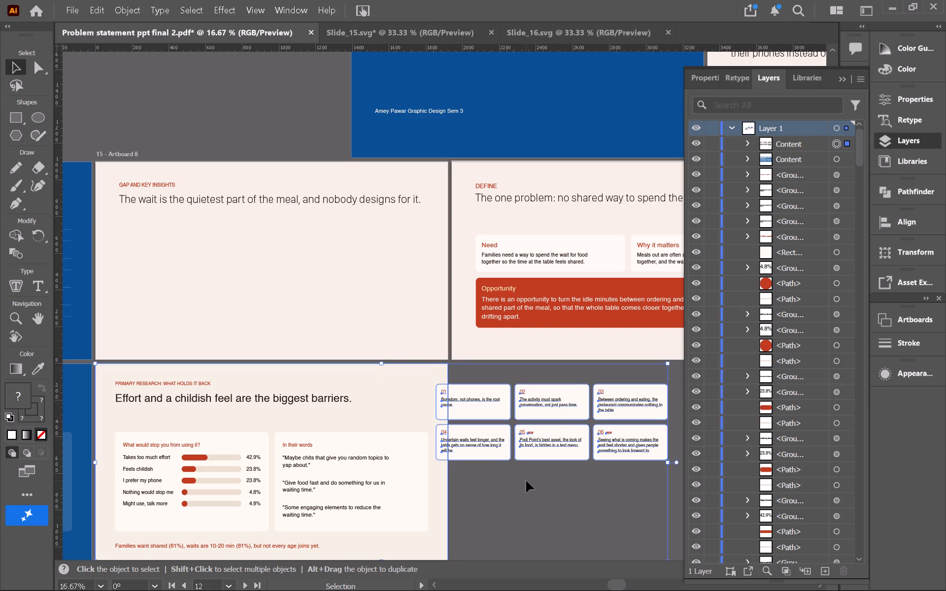
left_click(526, 481)
double_click(404, 379)
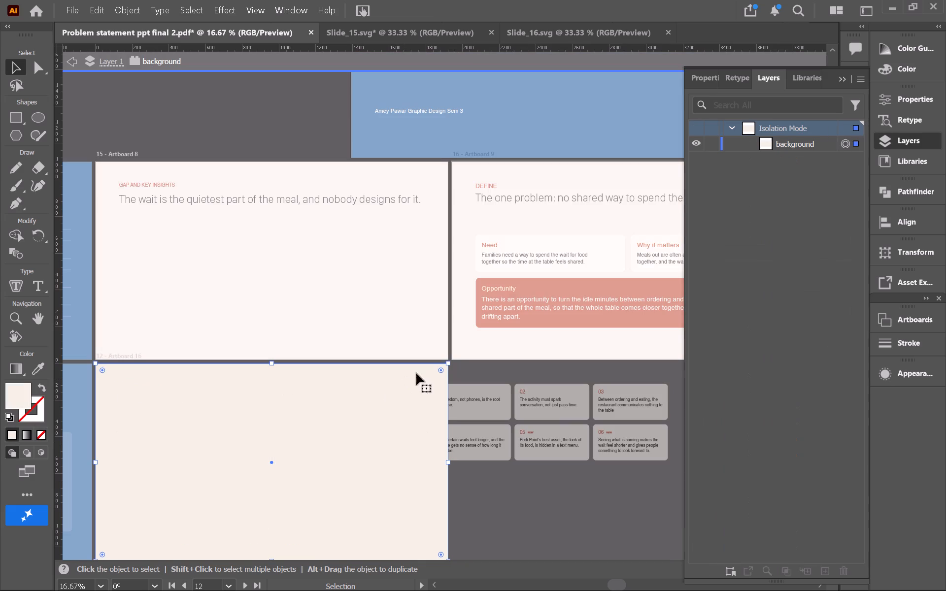
left_click(710, 146)
double_click(536, 529)
Place the six cards below the Gap and Key Insights headline, scaled proportionally to the headline's width, about 1638 by 539 px.
left_click_drag(664, 490, 440, 387)
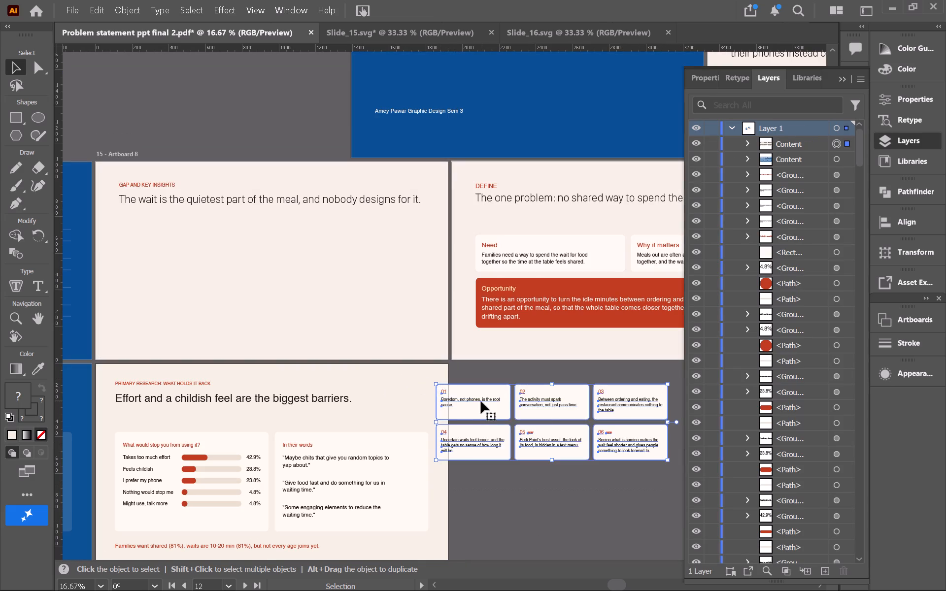
left_click_drag(481, 401, 163, 235)
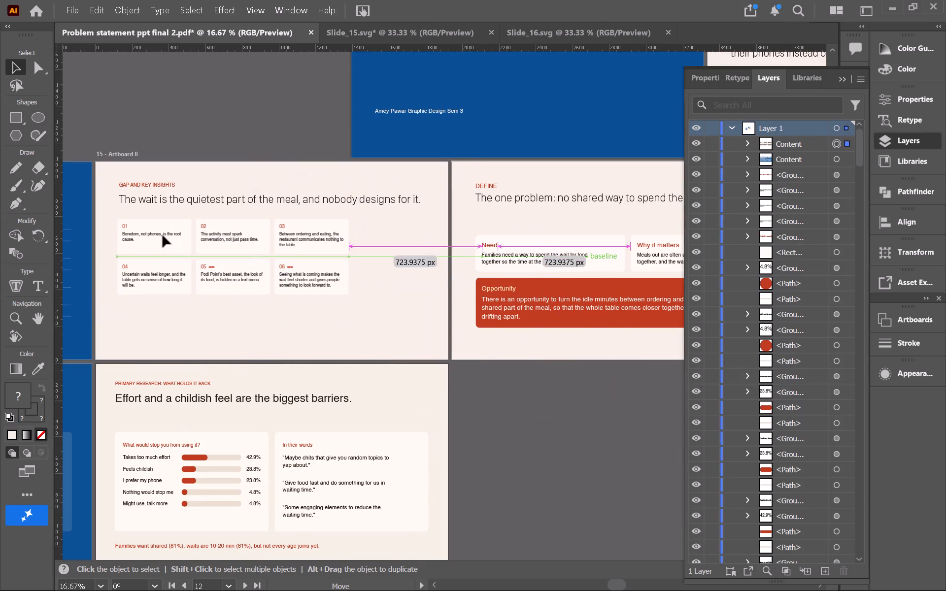
left_click_drag(163, 235, 164, 235)
left_click_drag(352, 293, 355, 298, "shift")
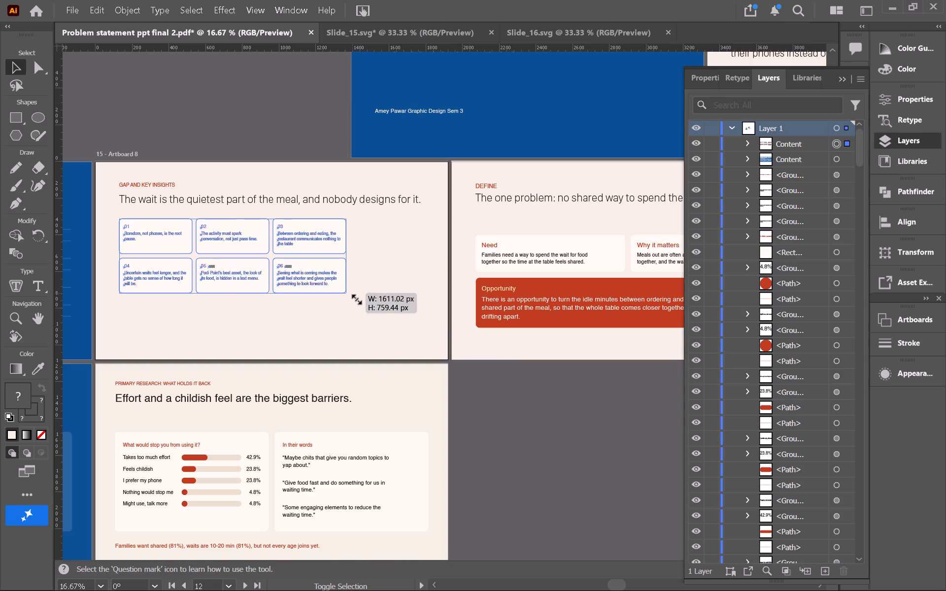
left_click_drag(355, 298, 421, 351, "shift")
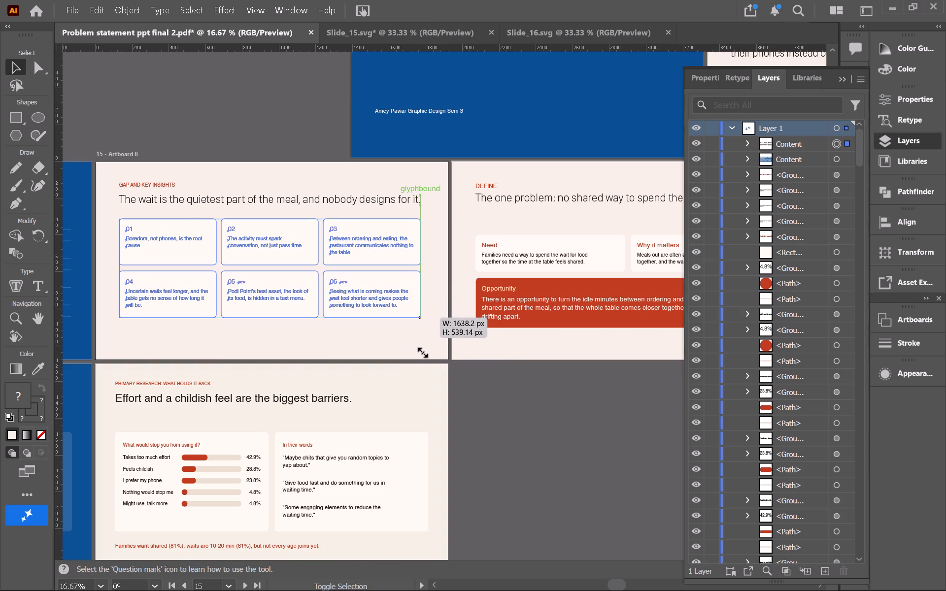
left_click_drag(421, 351, 419, 352, "shift")
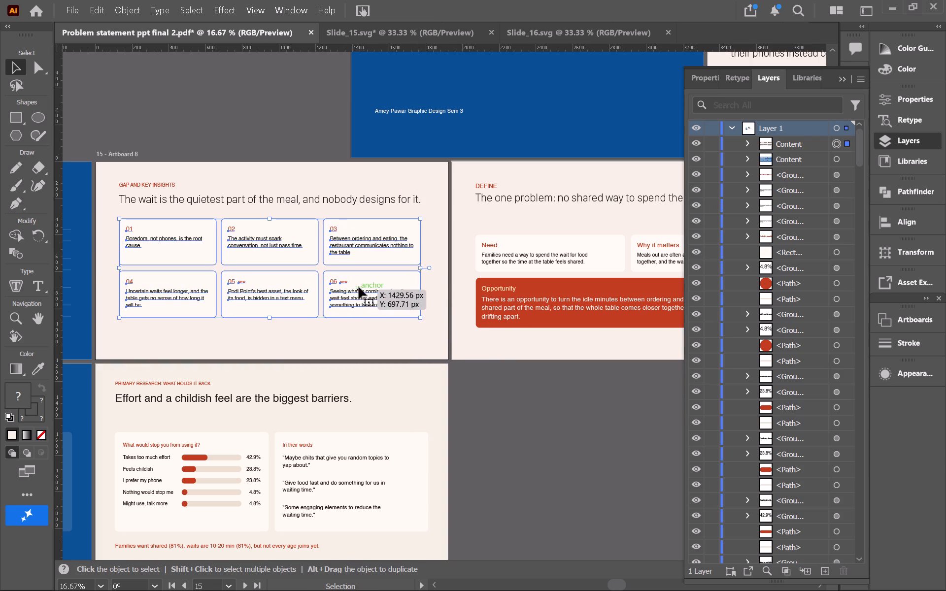
left_click_drag(359, 287, 358, 295)
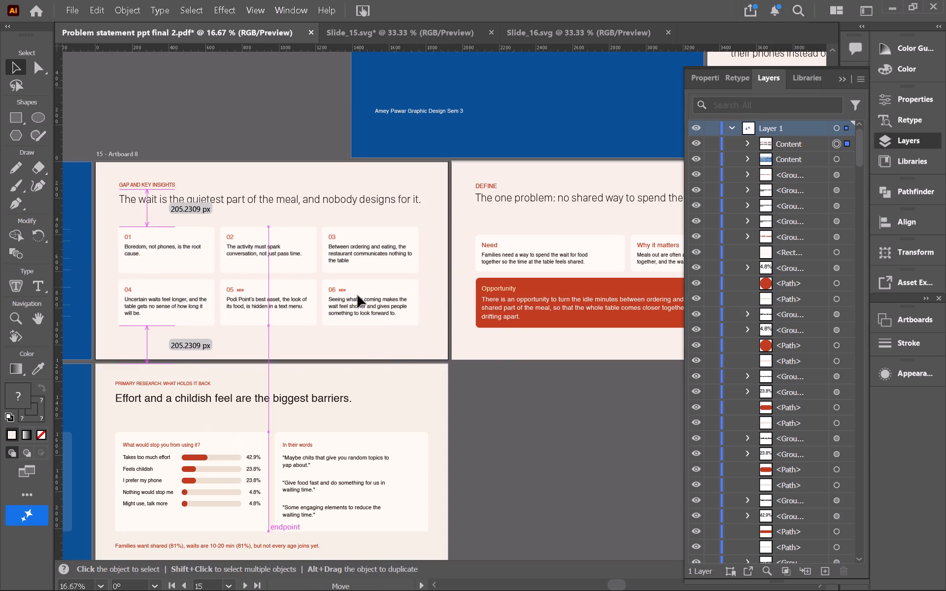
left_click_drag(358, 295, 366, 296)
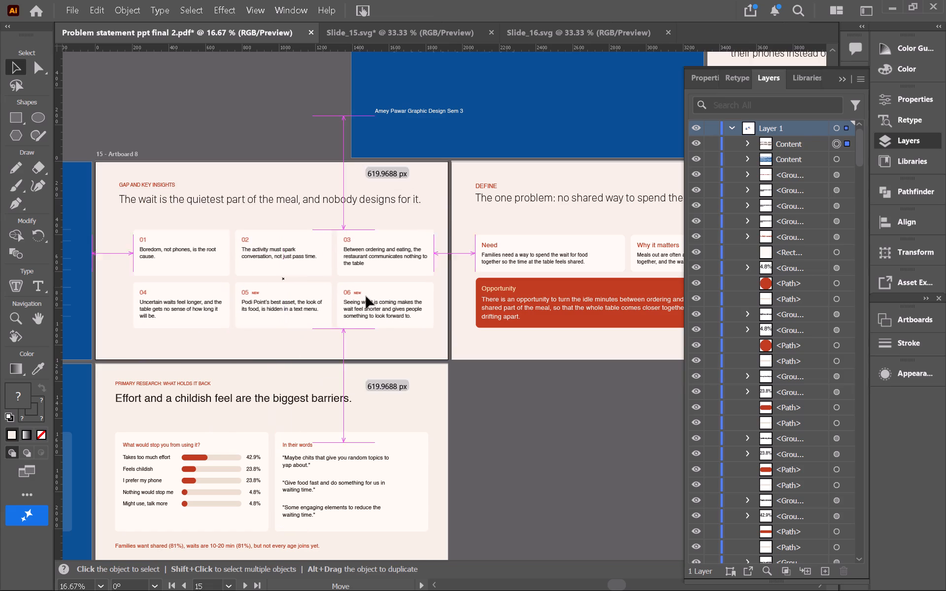
left_click_drag(366, 296, 359, 294)
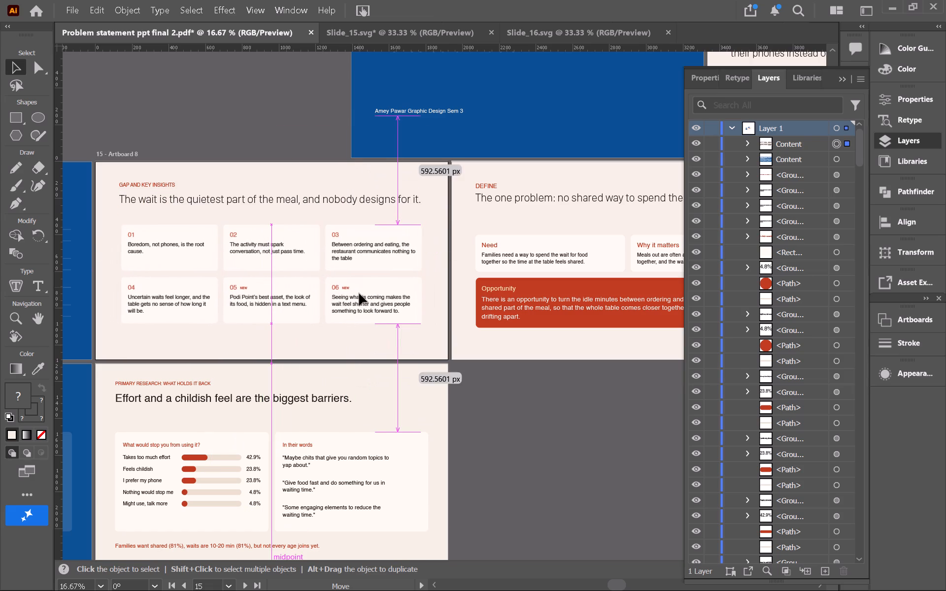
left_click_drag(359, 294, 358, 293)
left_click(391, 351)
Delete the NEW labels from cards 05 and 06 on the Gap and Key Insights slide.
key("ctrl+equal")
key("ctrl+equal")
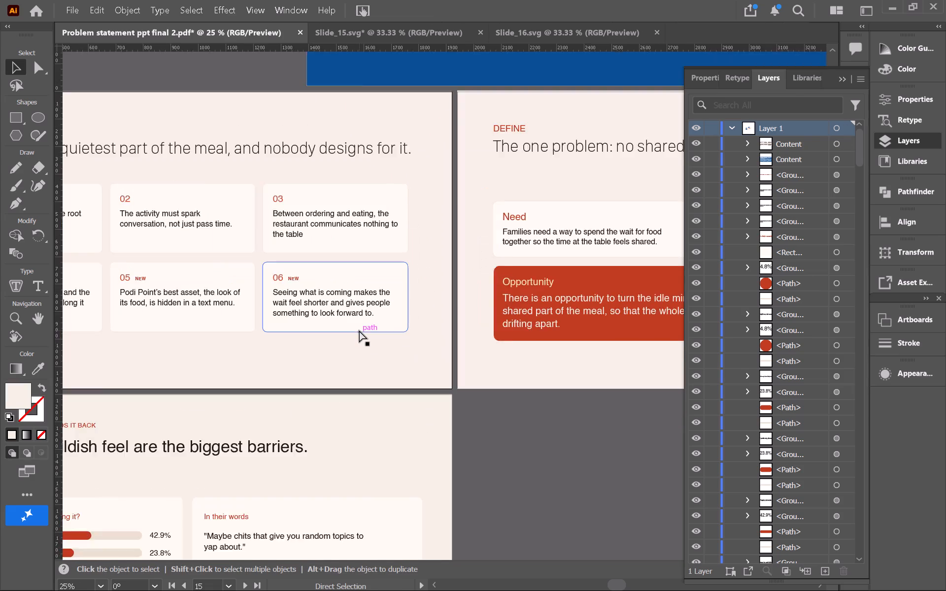
scroll(359, 330, "right", 8)
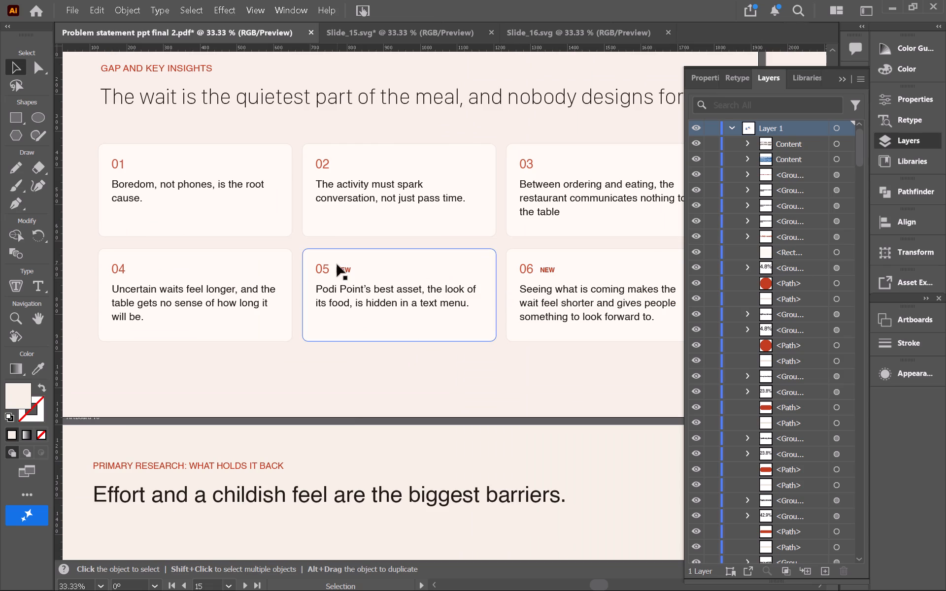
left_click(345, 268)
double_click(348, 270)
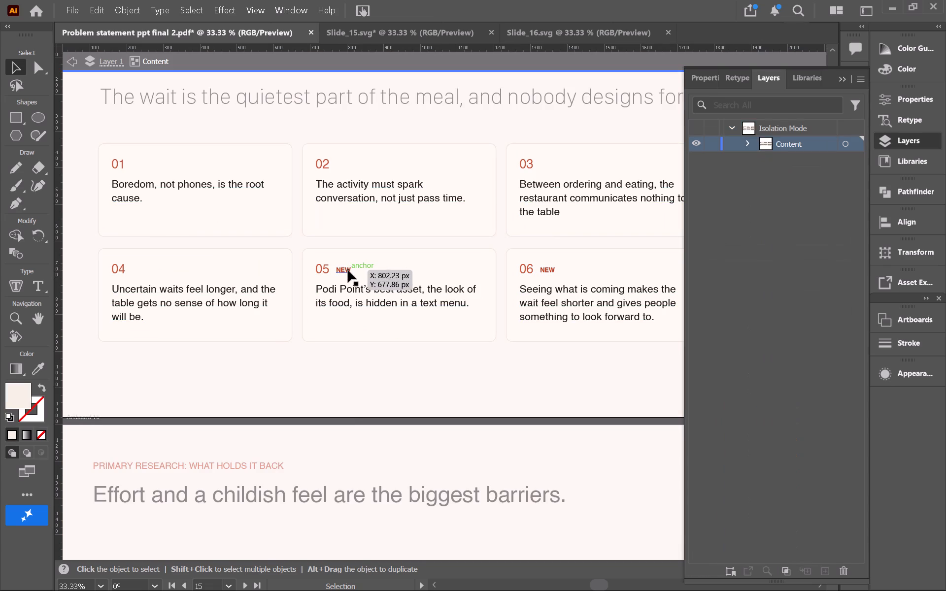
left_click(348, 270)
key("BackSpace")
left_click(546, 270)
key("BackSpace")
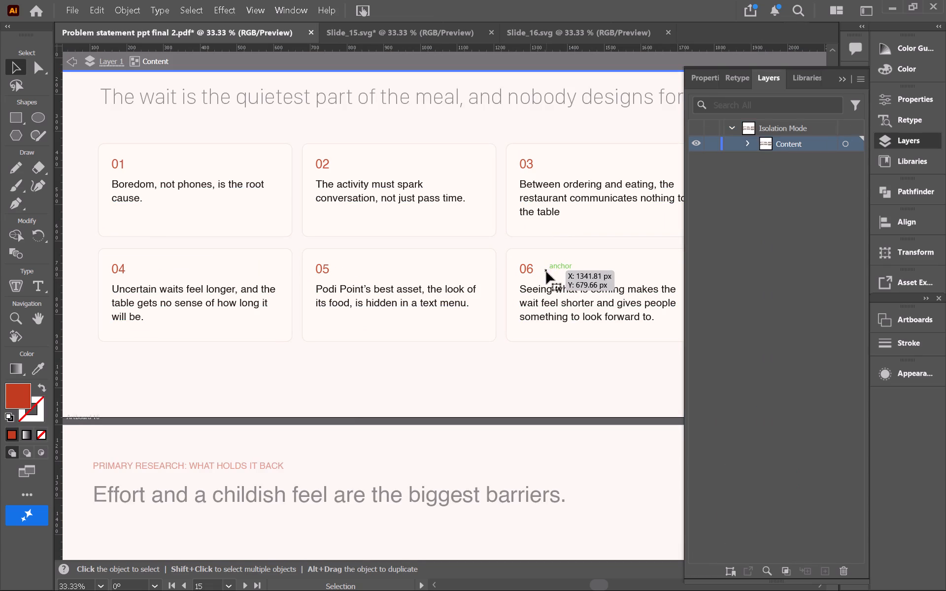
Leave isolation mode on the six-card group to return to the full presentation.
double_click(332, 403)
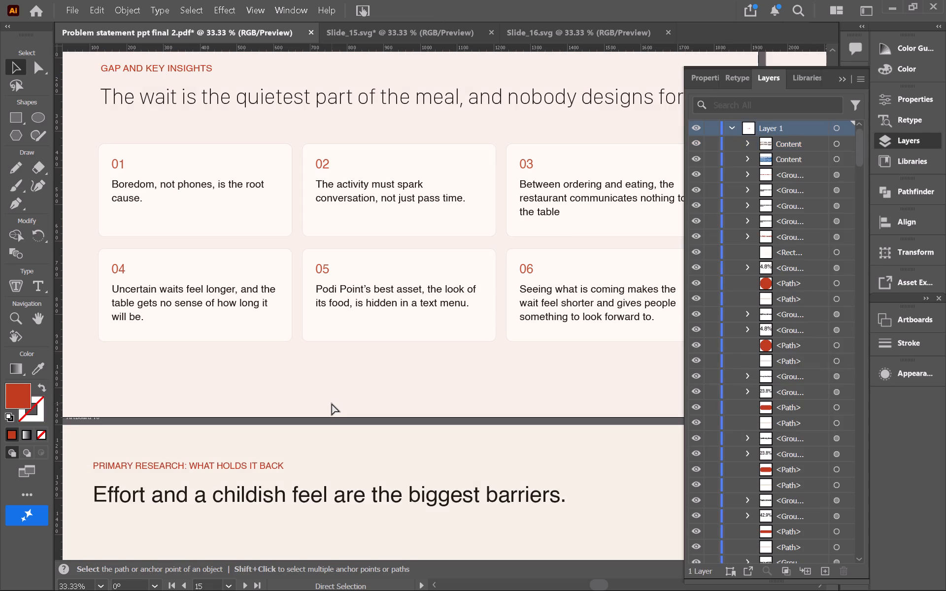
key("ctrl+minus")
key("ctrl+minus")
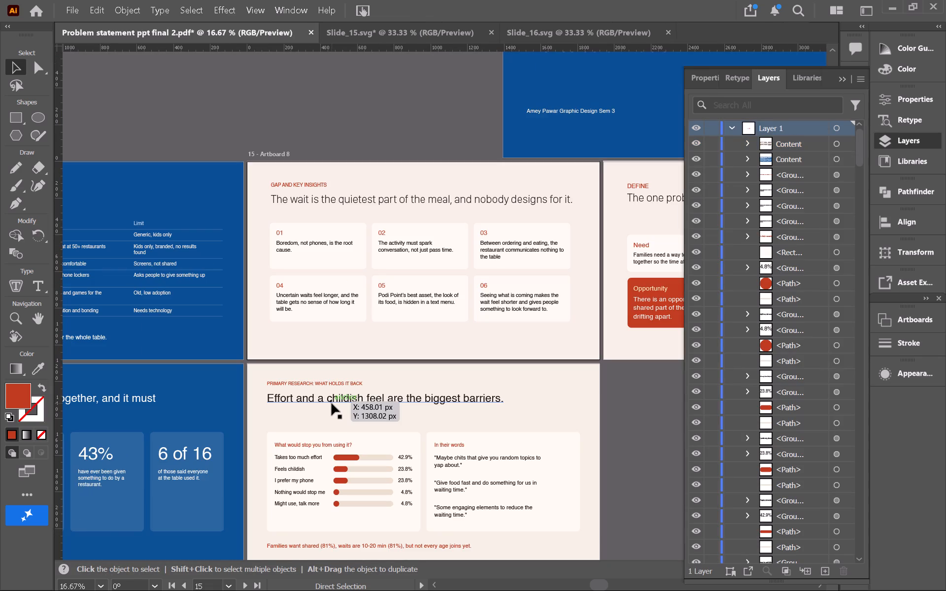
scroll(332, 403, "left", 1)
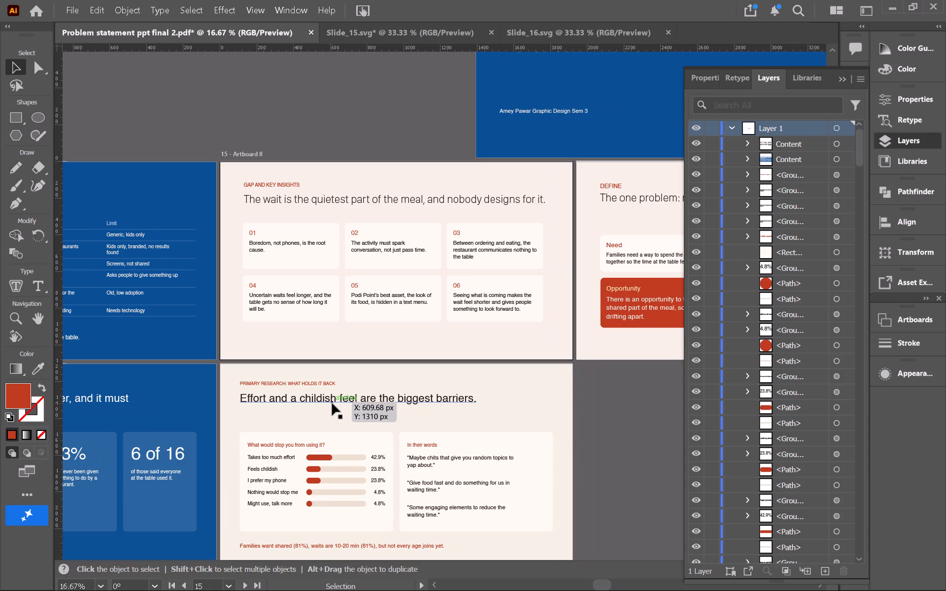
scroll(332, 403, "left", 1)
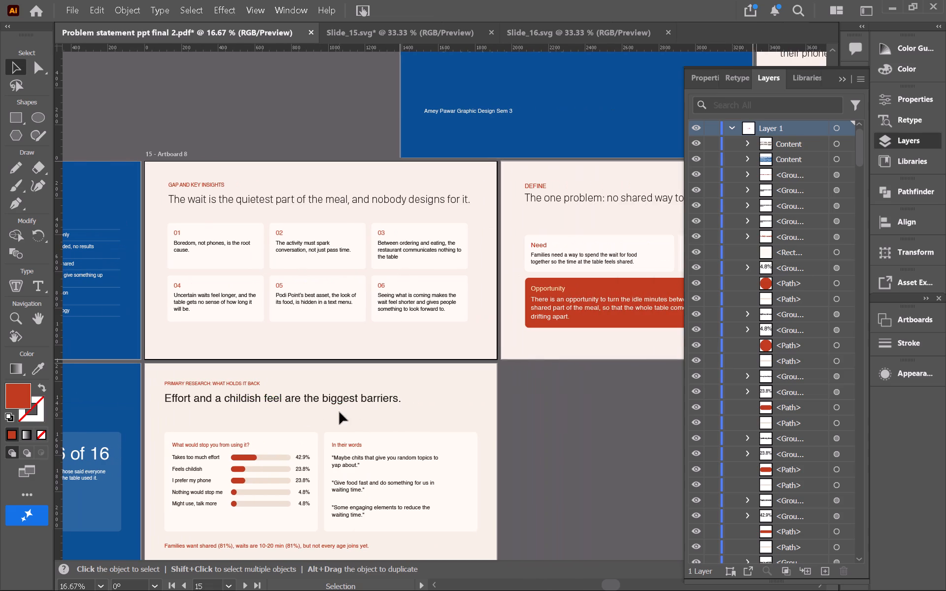
scroll(339, 412, "left", 1)
scroll(391, 400, "left", 1)
Close the Slide_15.svg reference document without saving its changes.
left_click(415, 33)
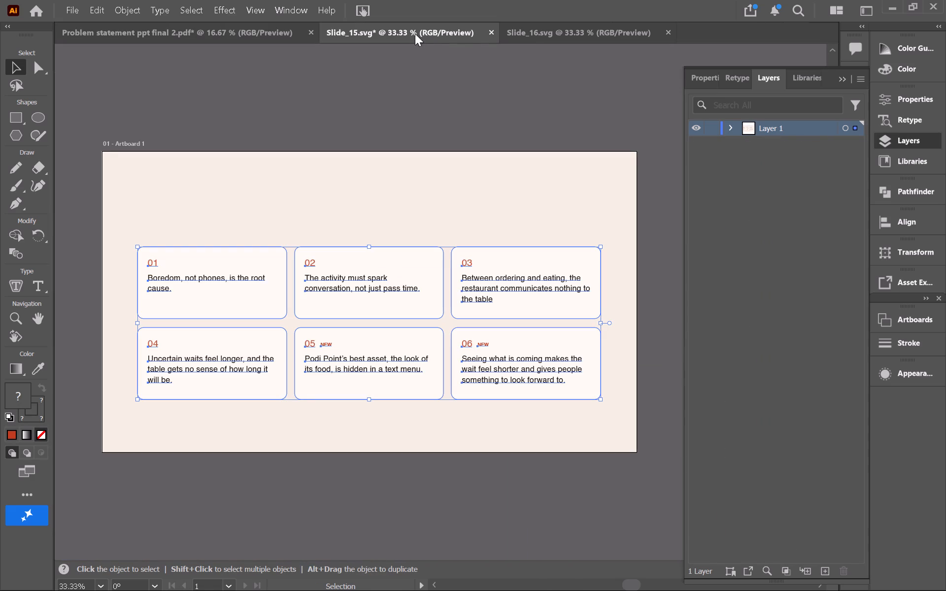
left_click(491, 66)
left_click(488, 33)
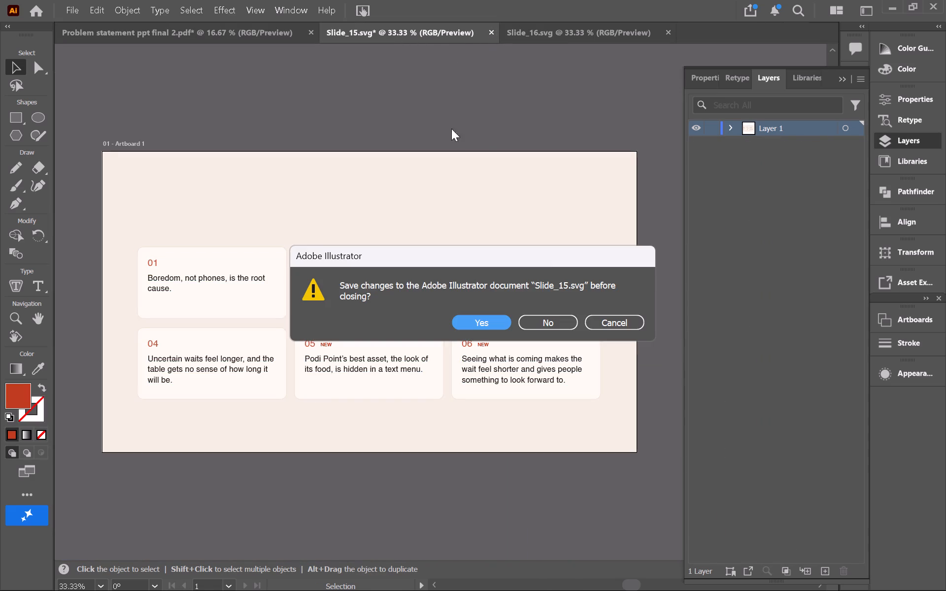
left_click(550, 321)
Compare the Define slide in Slide_16.svg with the existing Define slide in the presentation.
left_click(420, 43)
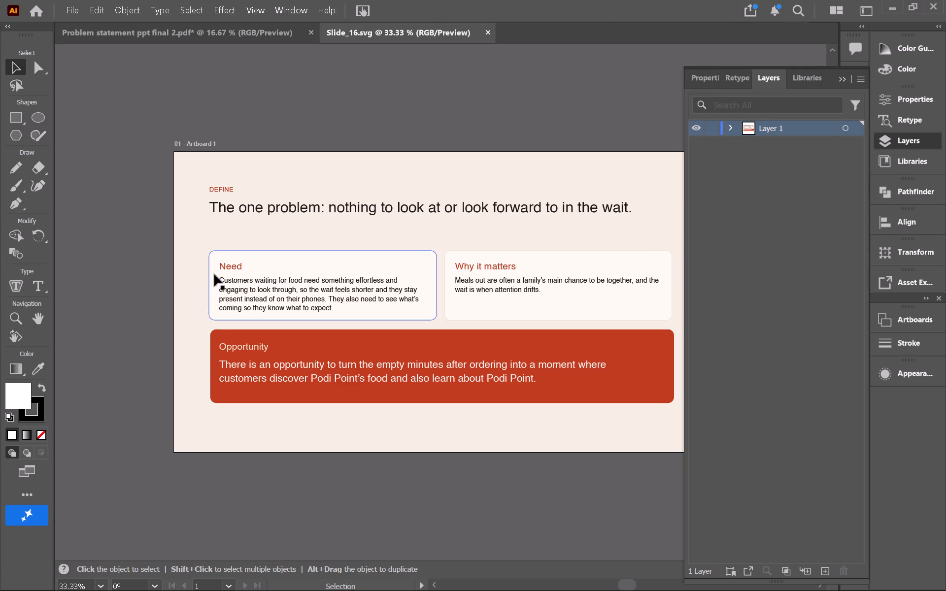
left_click(262, 31)
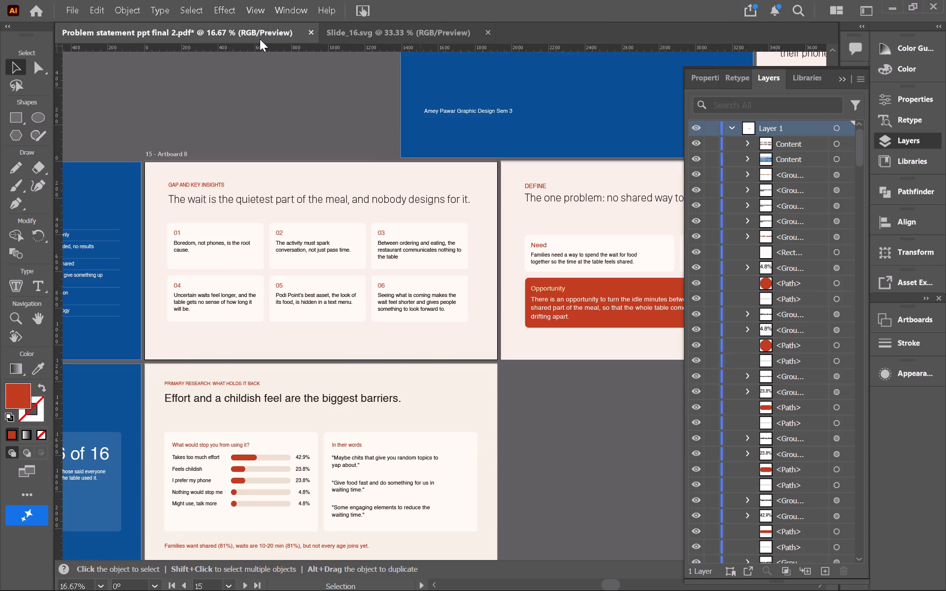
scroll(357, 234, "left", 5)
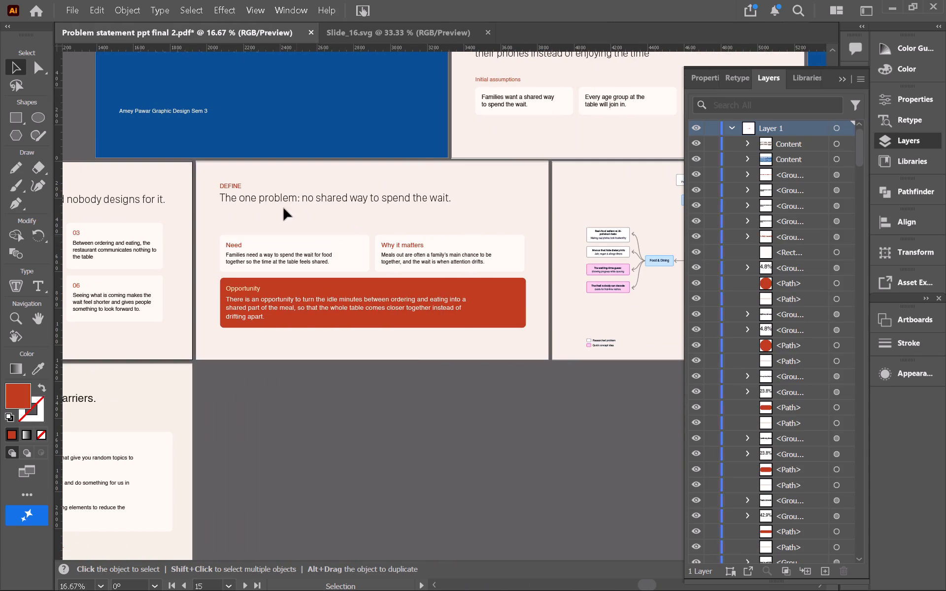
left_click(352, 35)
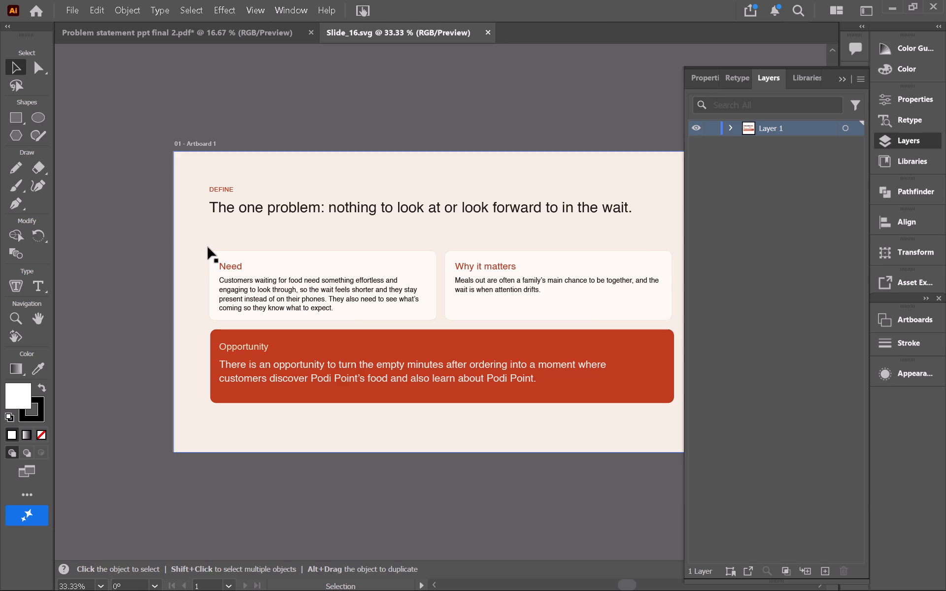
left_click(184, 24)
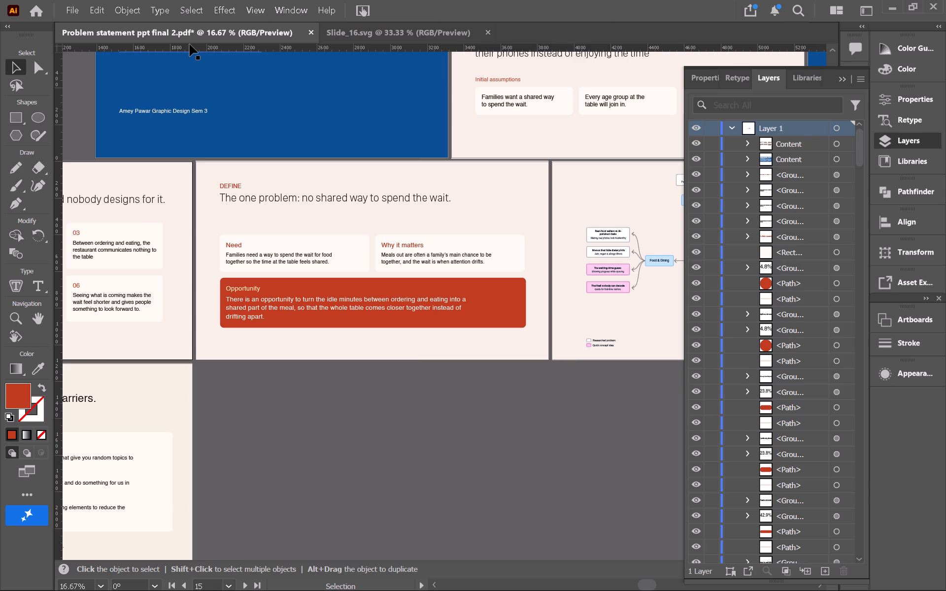
Save the Problem statement ppt final 2 presentation.
left_click(248, 382)
key("ctrl+s")
key("ctrl+s")
key("ctrl+s")
key("ctrl+s")
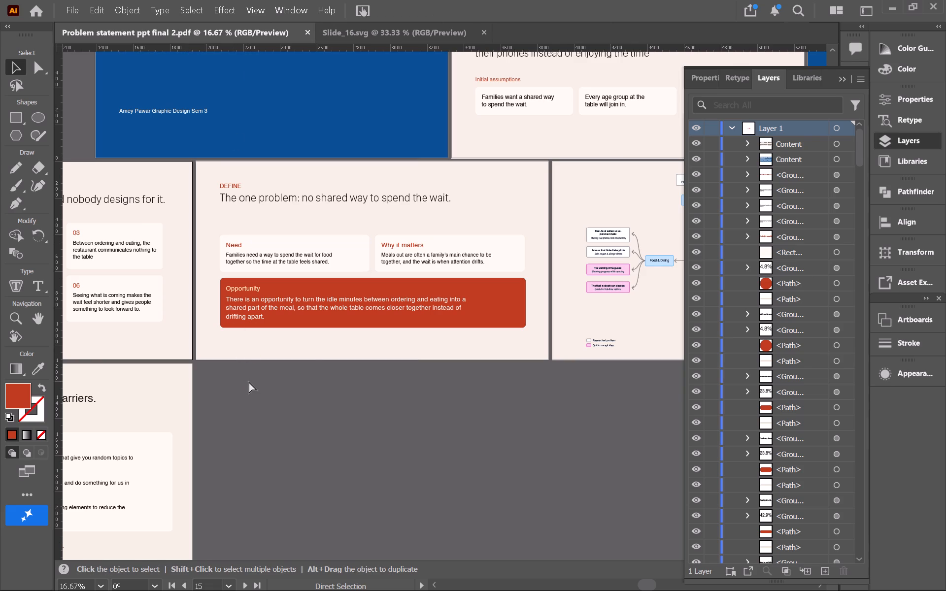
Close Illustrator and the Obsidian window to get back to the desktop.
left_click(945, 0)
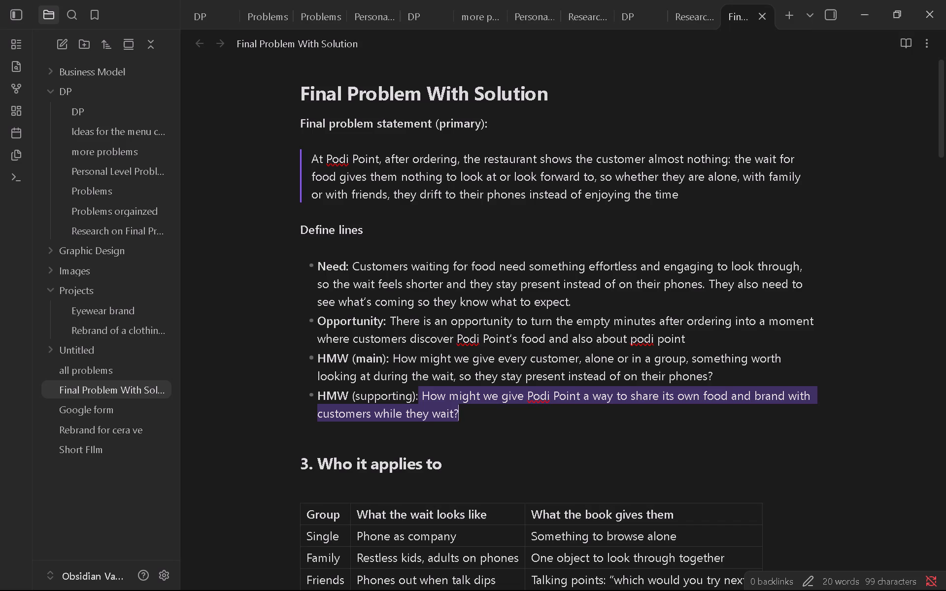
double_click(945, 1)
left_click(926, 39)
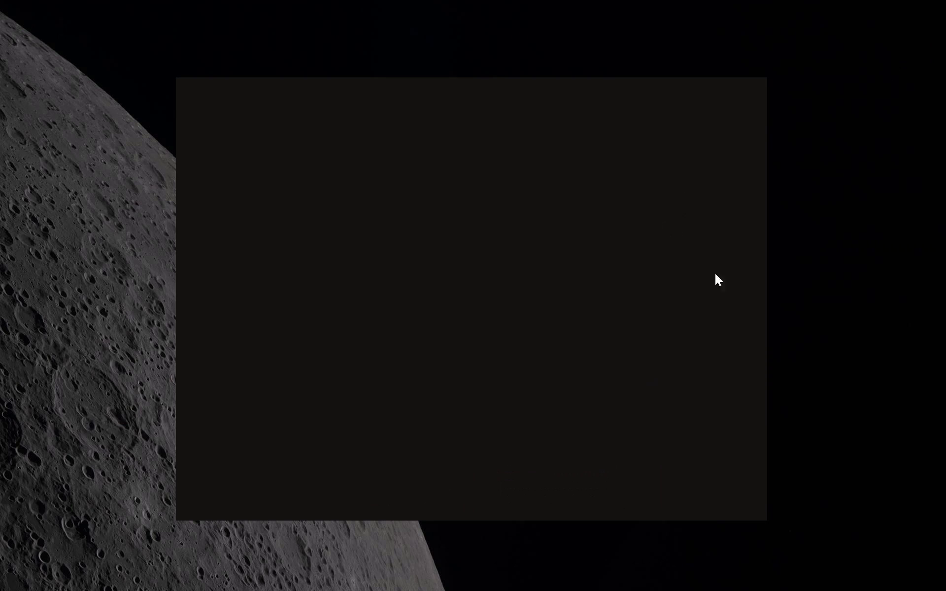